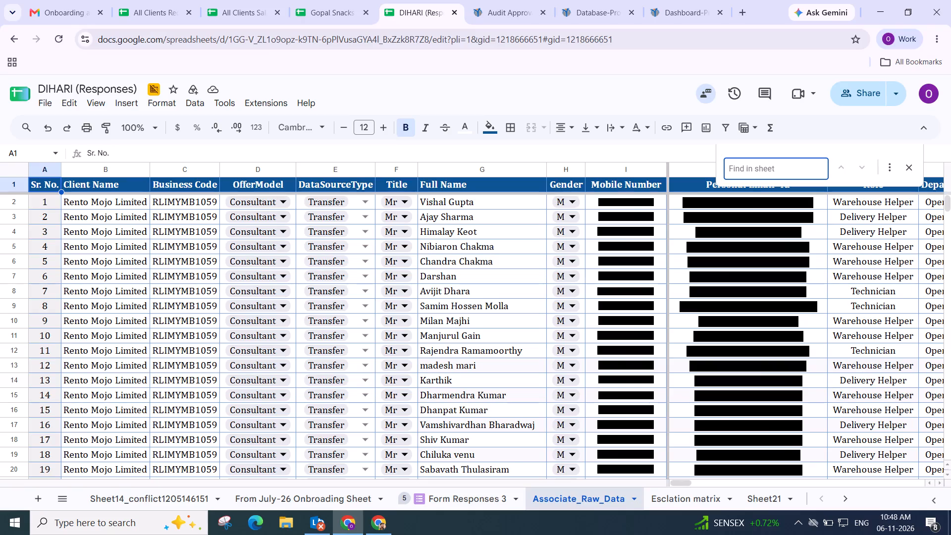
Switch to the All Clients Salary Breakup spreadsheet and search Sheet1 for the client using "gok".
key("ctrl+f")
left_click(321, 5)
left_click(227, 22)
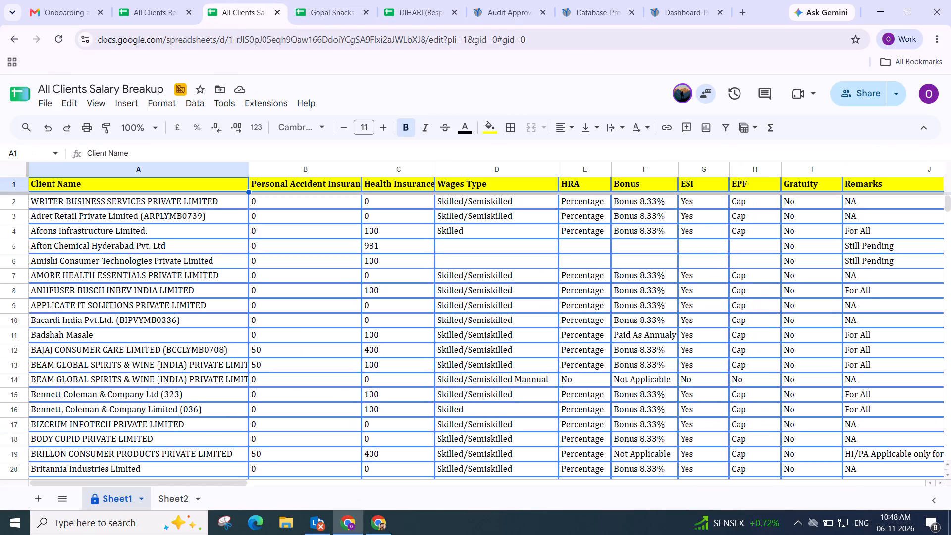
key("ctrl+f")
type("go")
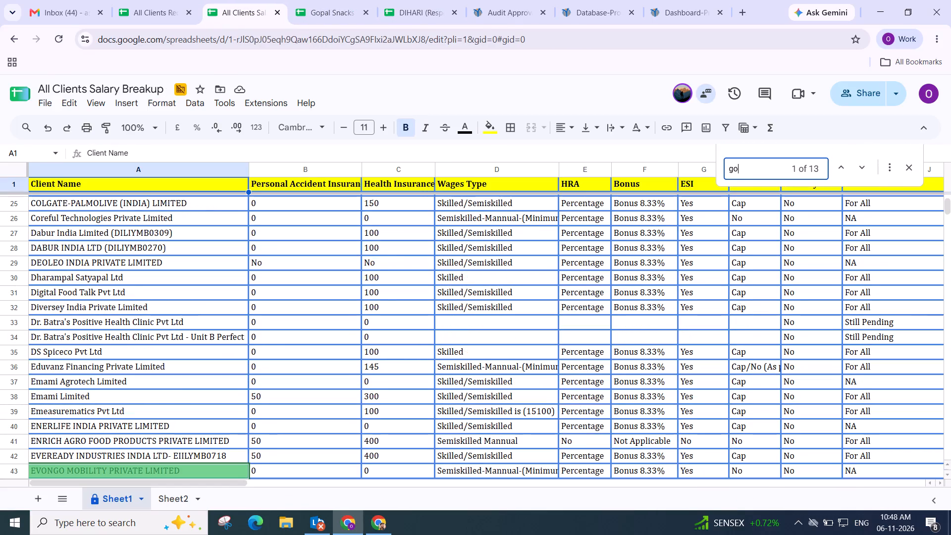
type("kw")
key("BackSpace")
key("BackSpace")
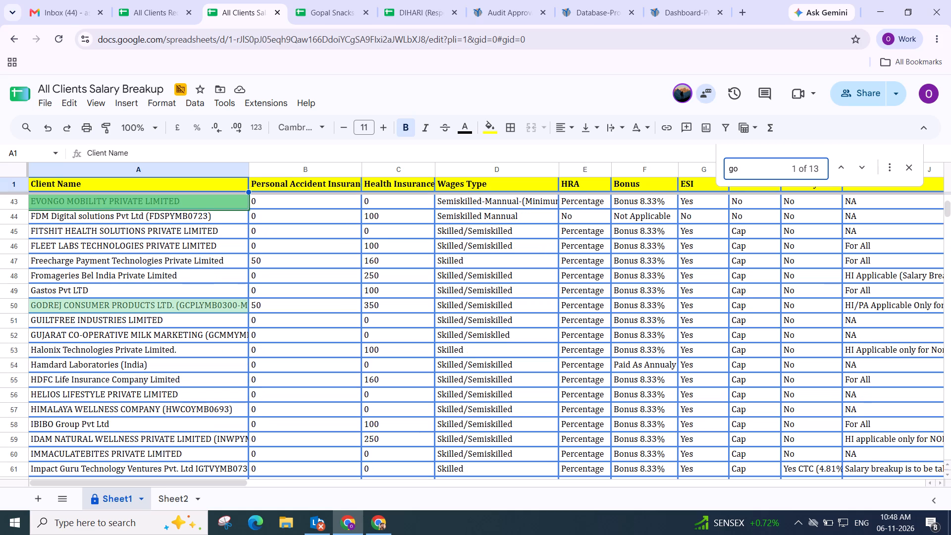
type("wi")
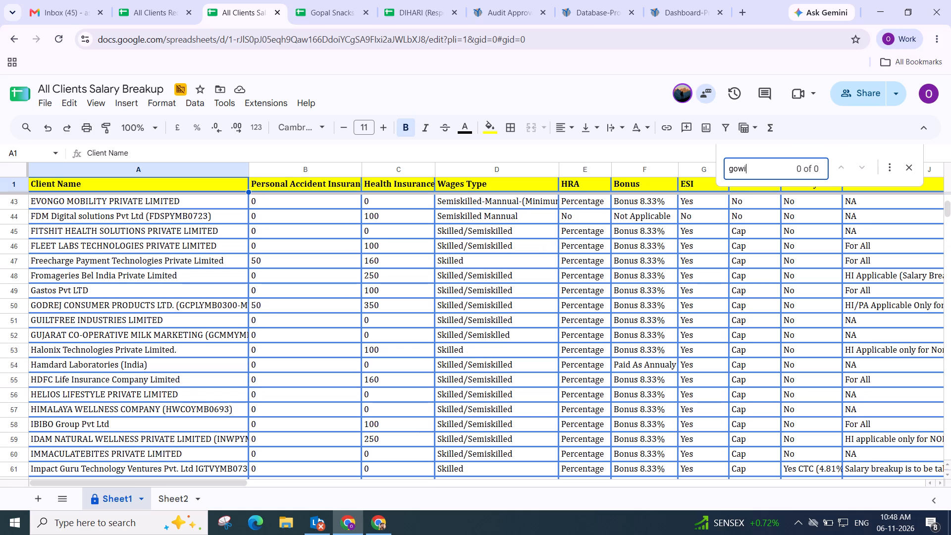
key("BackSpace")
key("BackSpace")
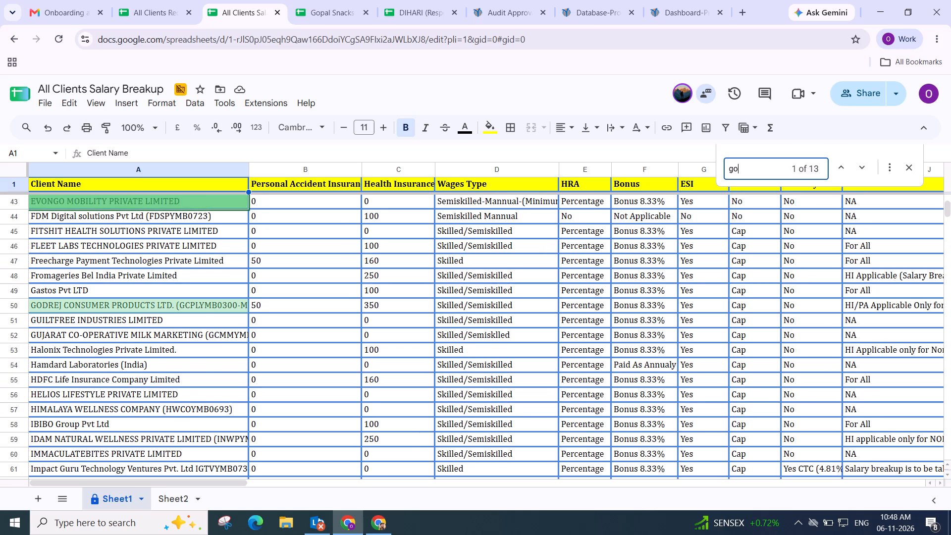
type("kwi")
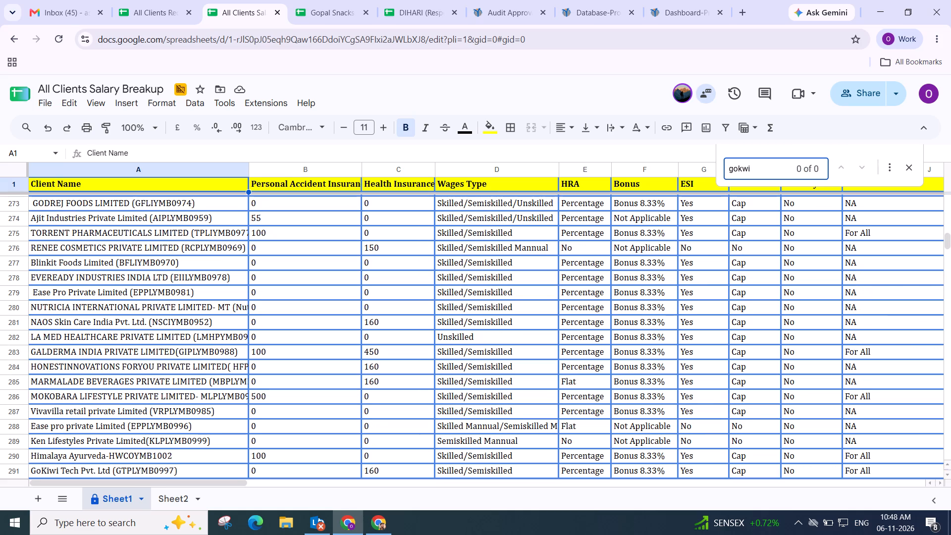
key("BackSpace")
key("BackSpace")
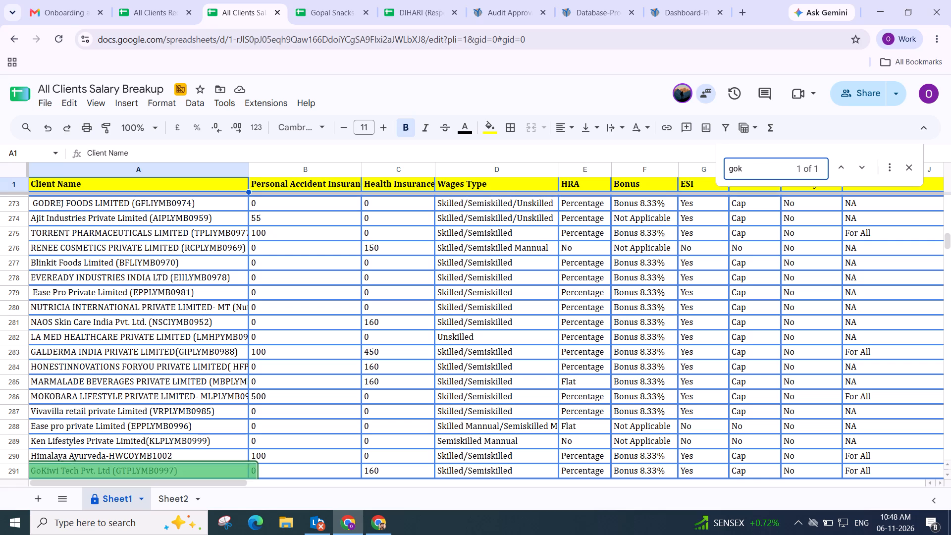
Go to the client match for "gok" and examine the GoKiwi Tech Pvt. Ltd row across the salary breakup columns.
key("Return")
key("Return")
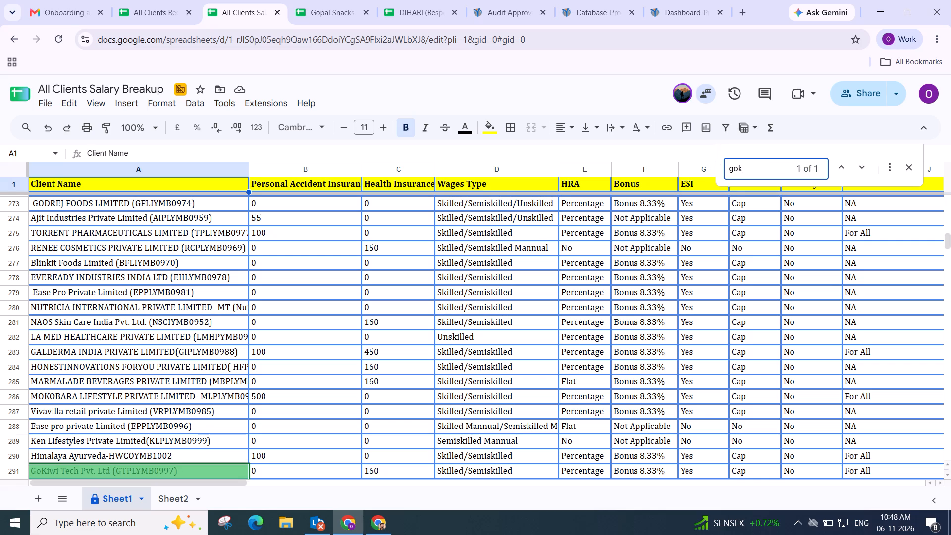
scroll(366, 307, "down", 1)
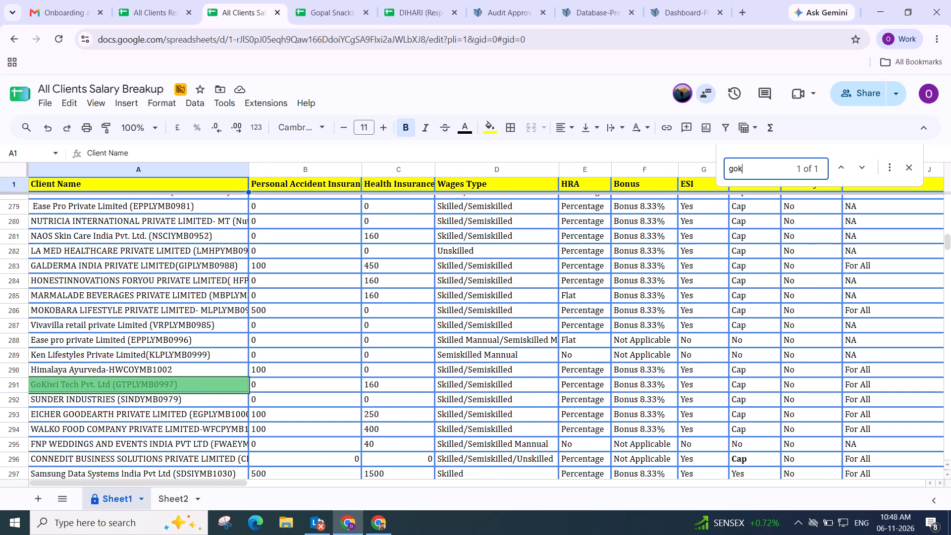
scroll(459, 388, "left", 1)
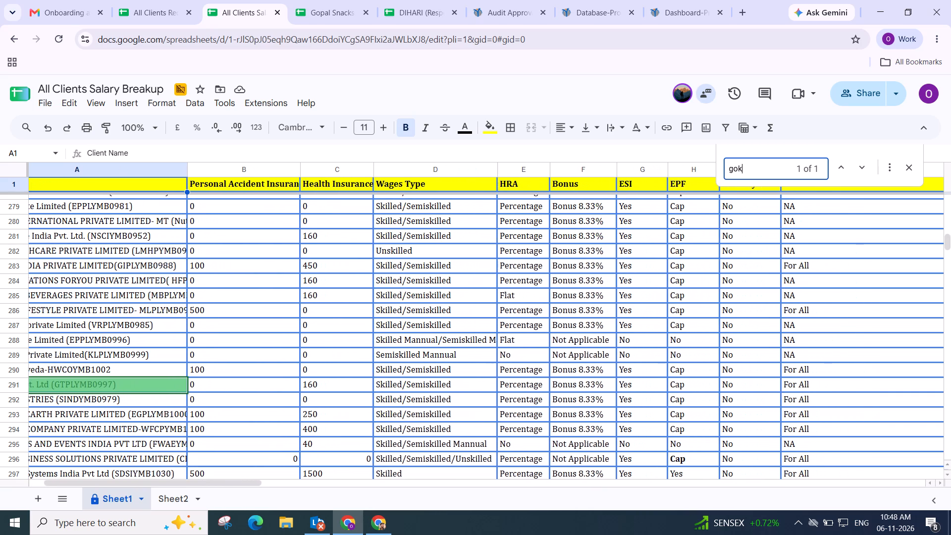
scroll(459, 388, "left", 1)
scroll(507, 389, "right", 2)
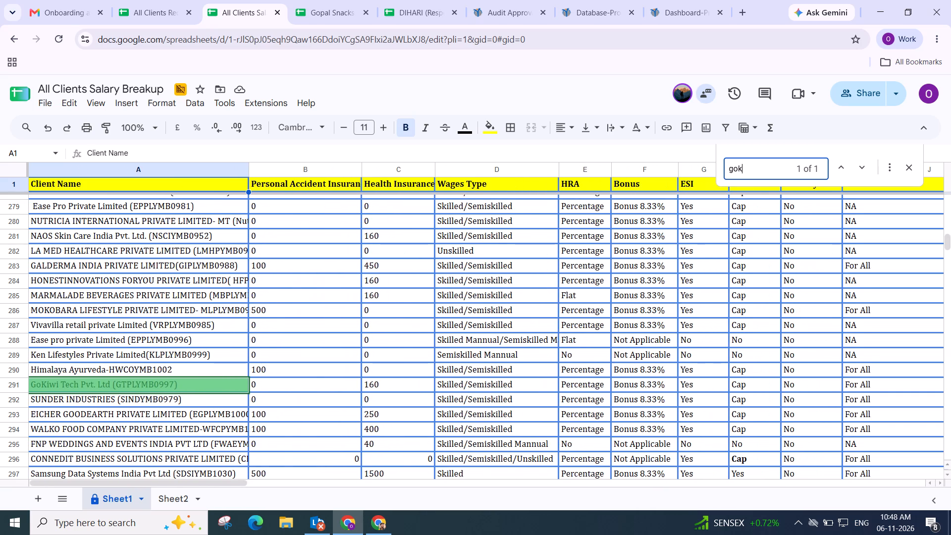
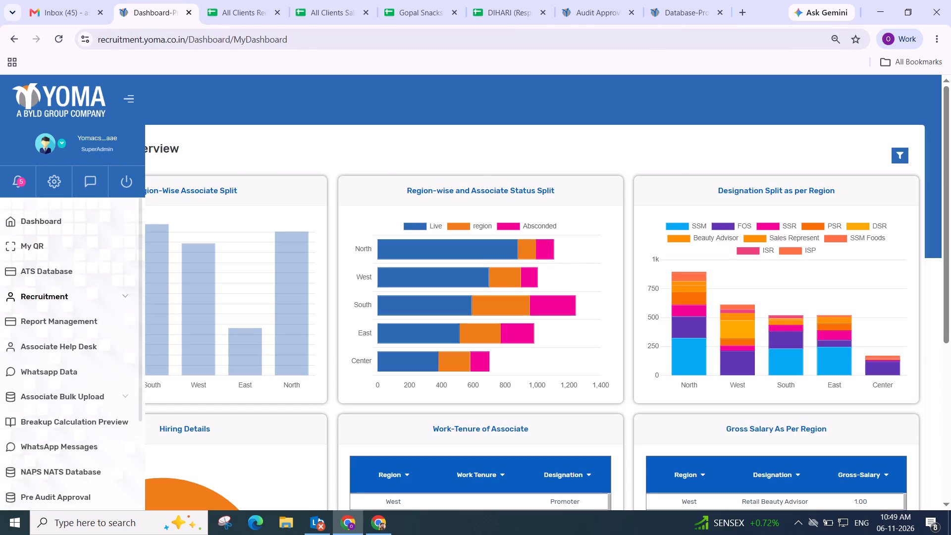
Open the Breakup & LOI Generation page from the Recruitment section of the YOMA recruitment portal.
left_click(48, 297)
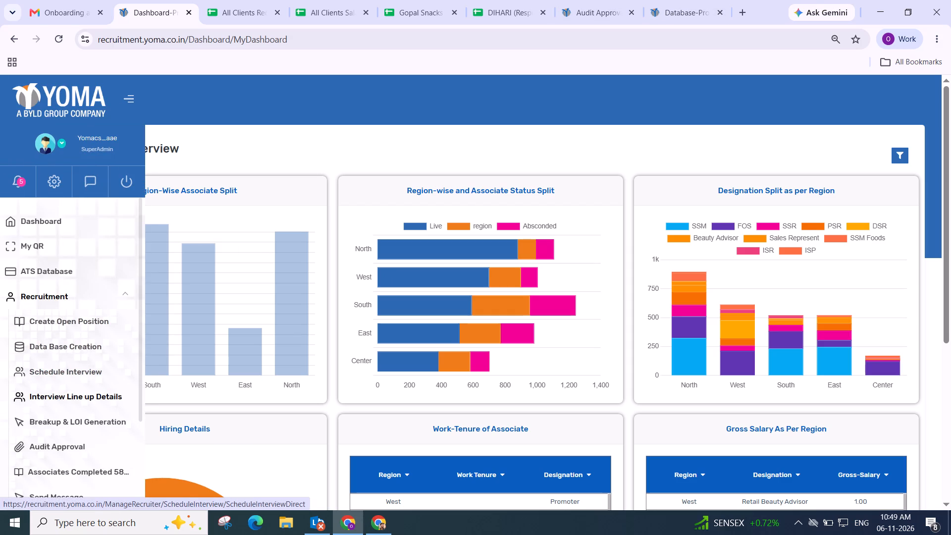
left_click(64, 418)
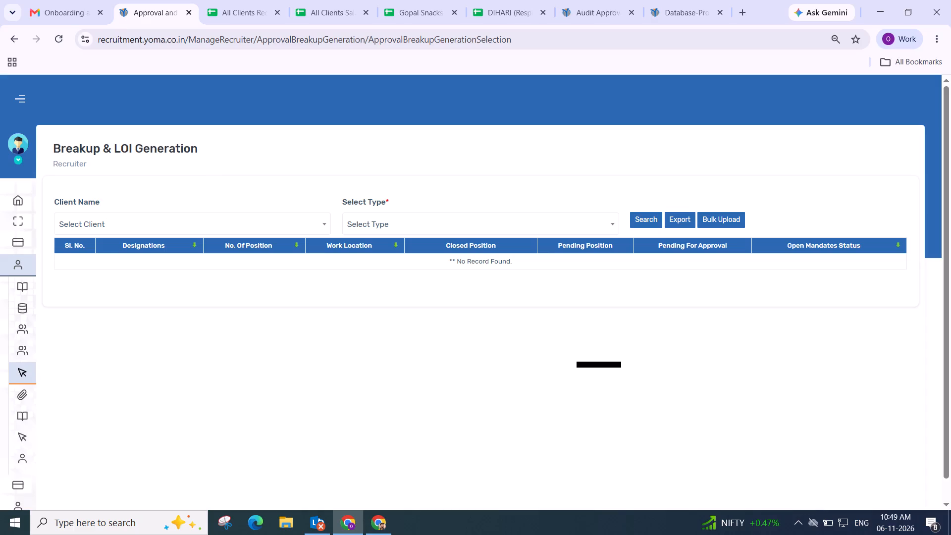
Search the Client Name filter on the Breakup & LOI Generation page for "gokw", then shorten the search text by one character.
left_click(188, 217)
type("gokw")
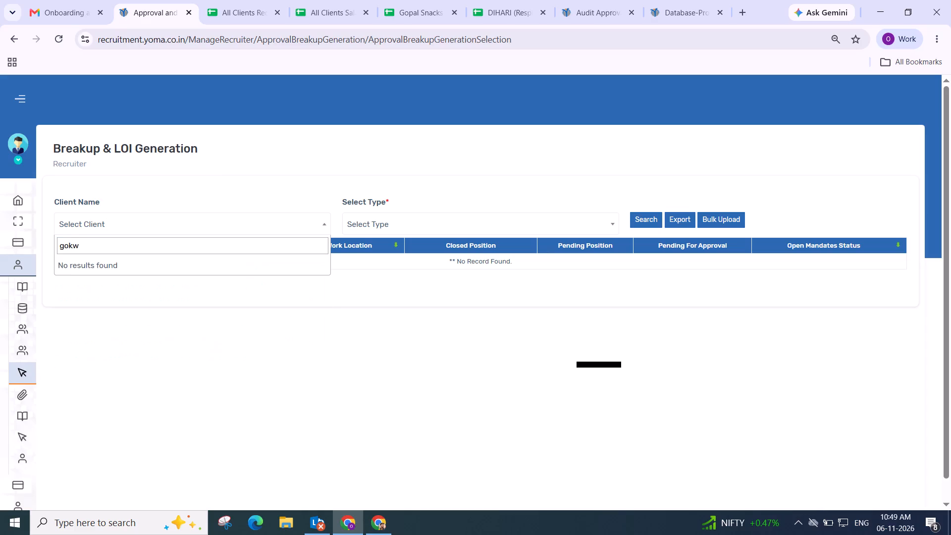
key("BackSpace")
left_click(194, 277)
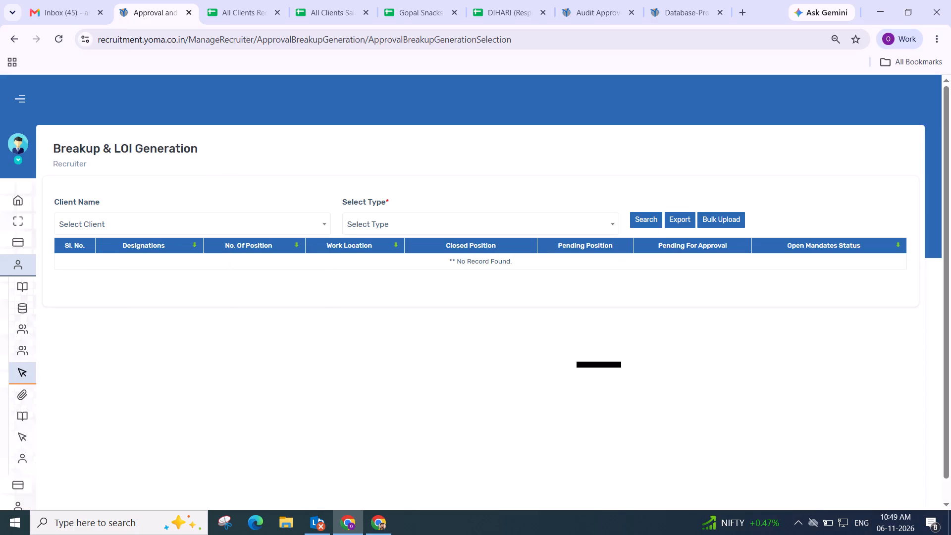
List the breakup generation records of type Transfer, without choosing a specific client.
left_click(370, 225)
left_click(390, 319)
left_click(499, 222)
left_click(466, 299)
left_click(643, 221)
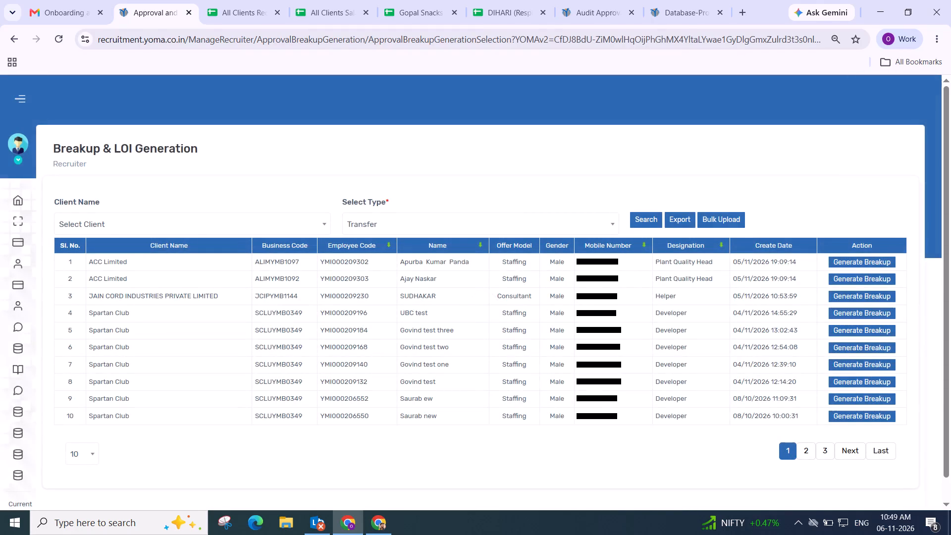
Open salary breakup generation for the first ACC Limited Plant Quality Head record and bring its wages, HRA, PF and bonus options into view.
scroll(509, 288, "down", 2)
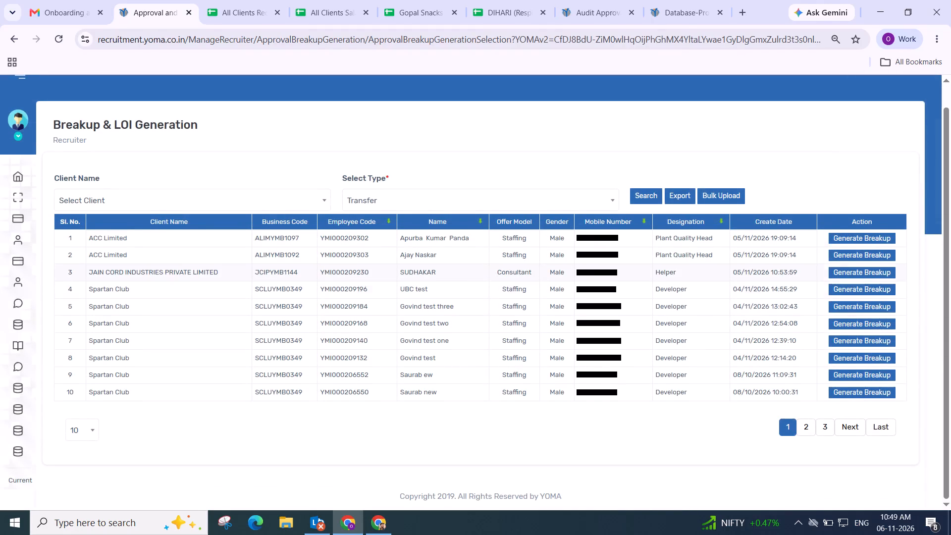
scroll(209, 271, "up", 1)
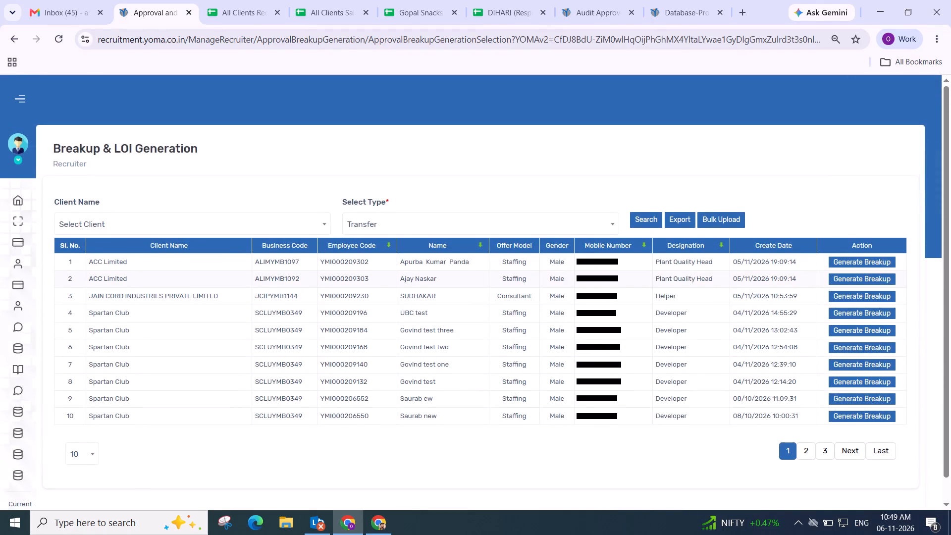
left_click(856, 261)
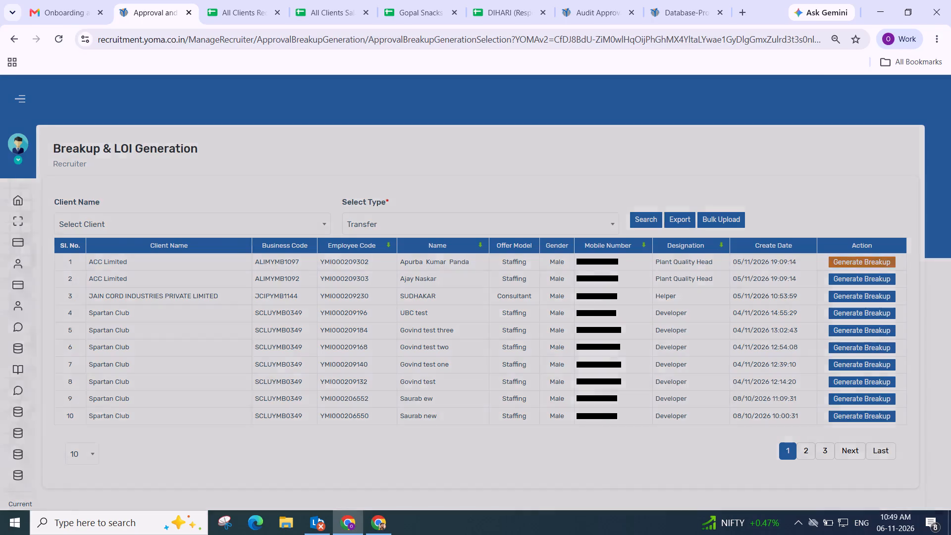
left_click_drag(294, 184, 939, 180)
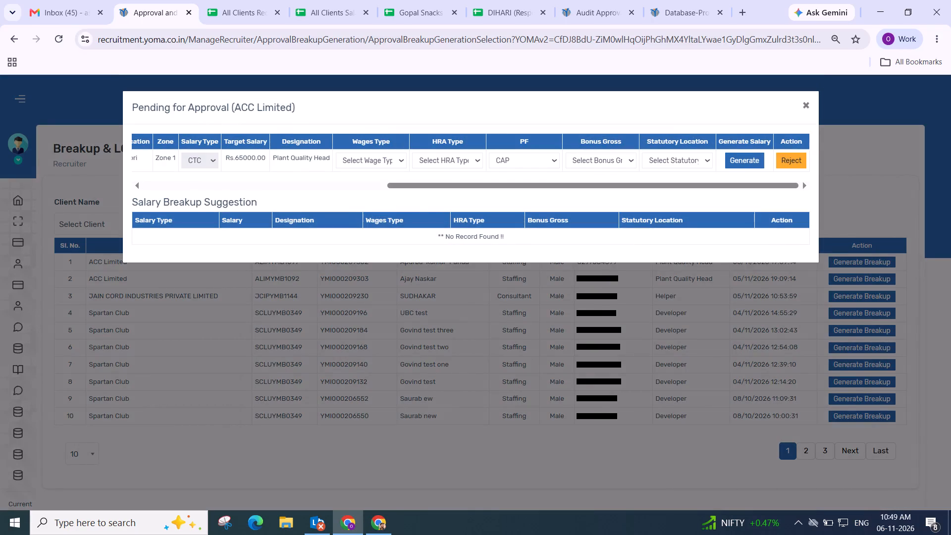
Select the client name "ACC Limited" in the Pending for Approval heading.
left_click_drag(234, 107, 289, 110)
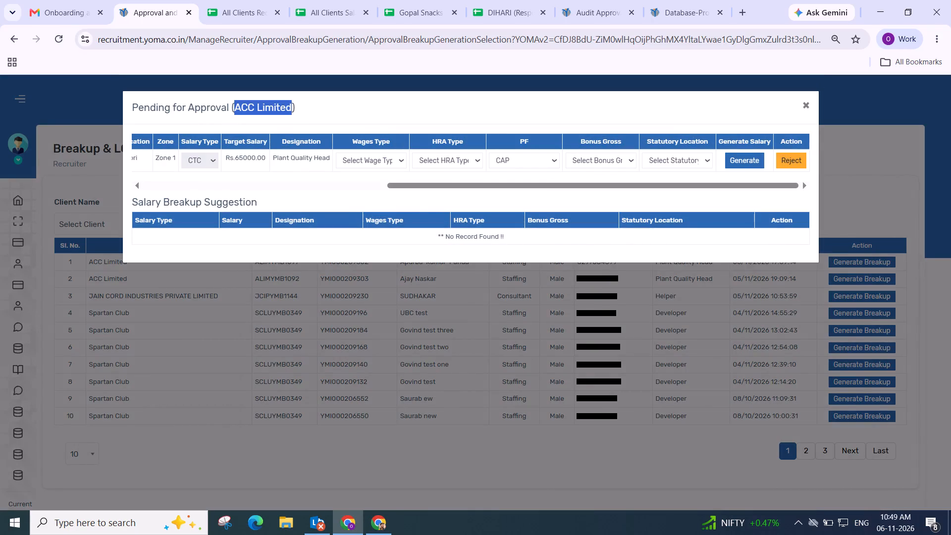
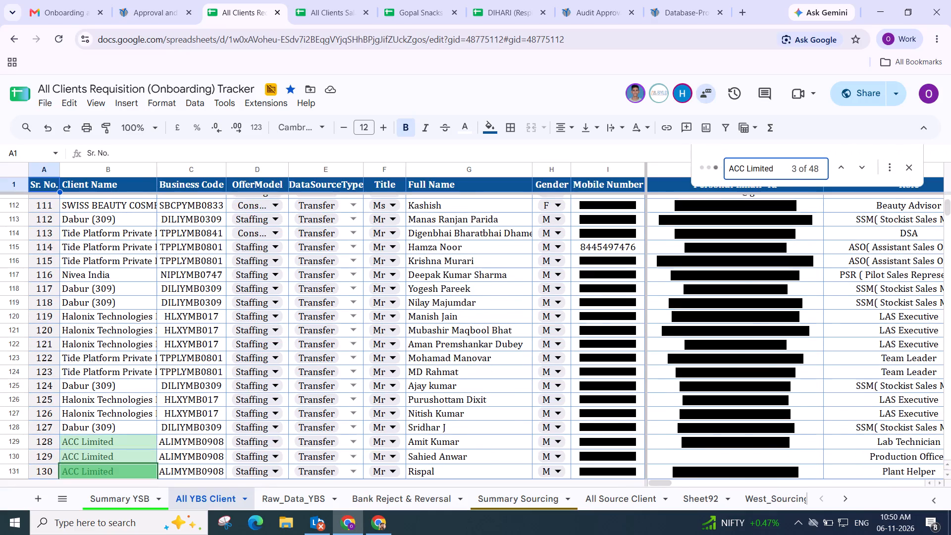
Look through the highlighted ACC Limited rows in the All YBS Client sheet of the Requisition (Onboarding) Tracker.
scroll(252, 79, "down", 2)
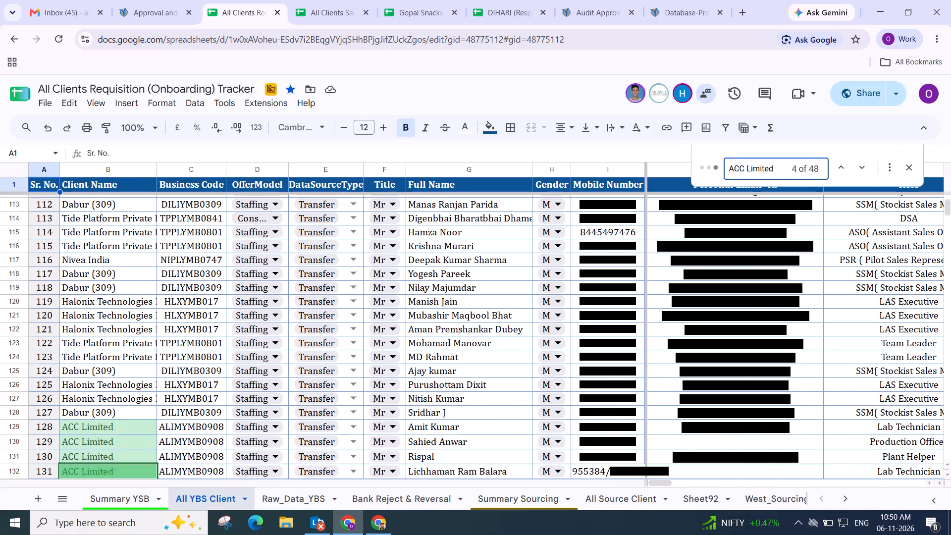
scroll(291, 265, "down", 2)
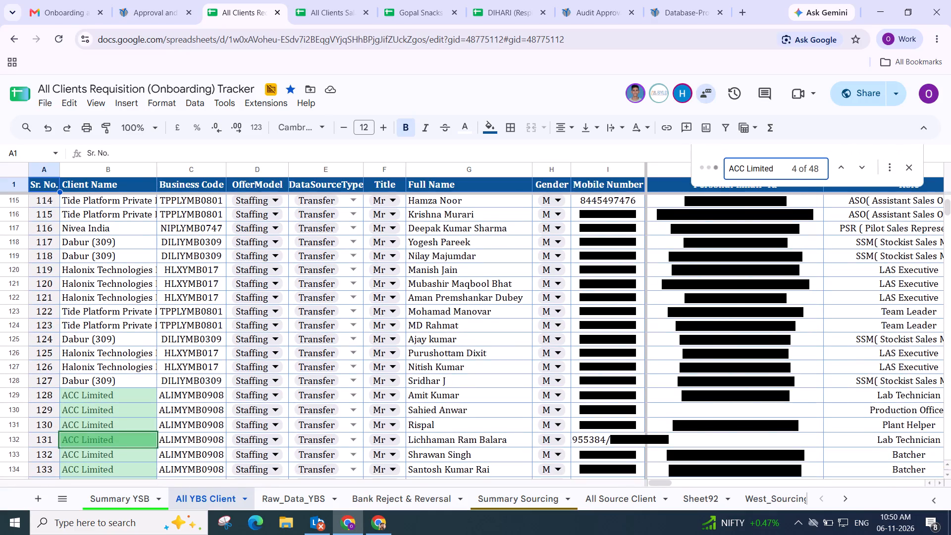
scroll(291, 265, "down", 1)
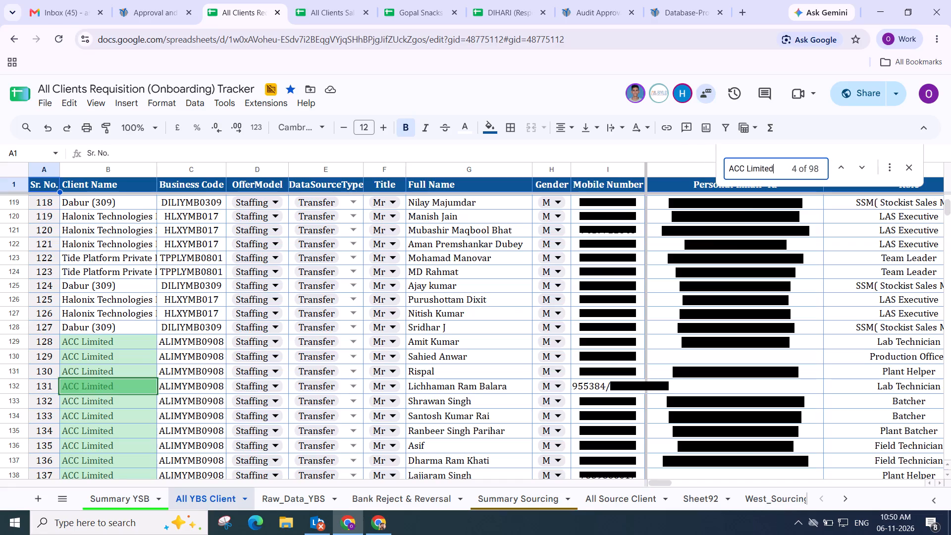
Search the All Clients Salary Breakup spreadsheet for "ACC Limited" to check its wages, HRA, bonus and PF rules.
left_click(265, 24)
left_click(320, 14)
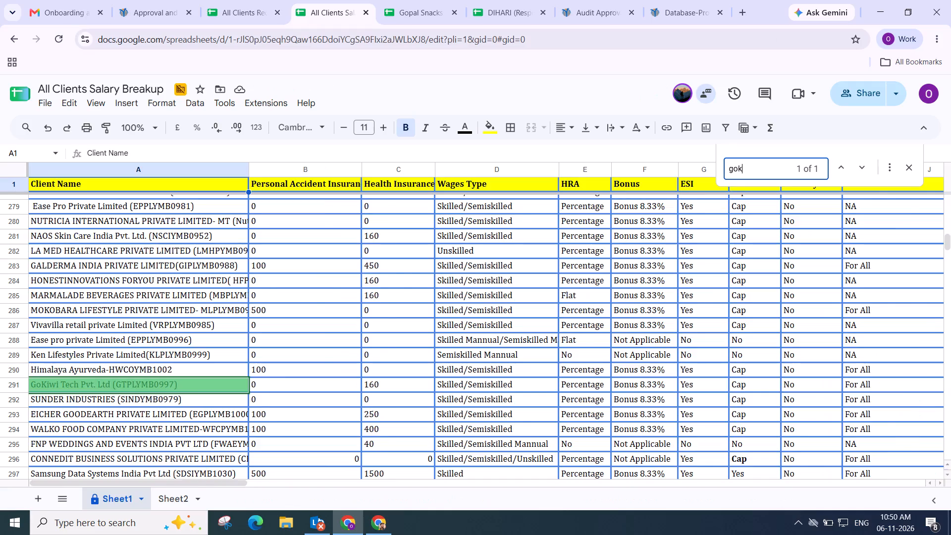
left_click(244, 19)
left_click(313, 14)
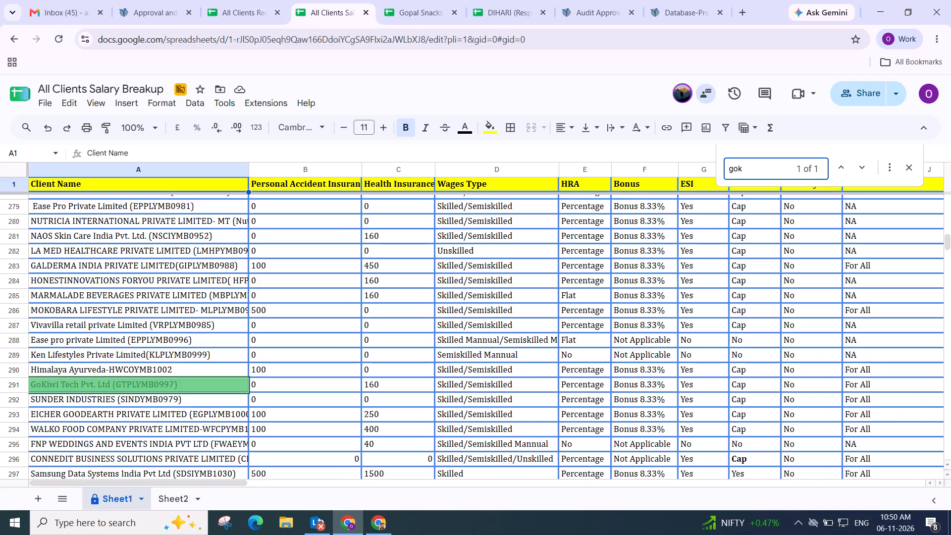
key("ctrl+f")
key("ctrl+v")
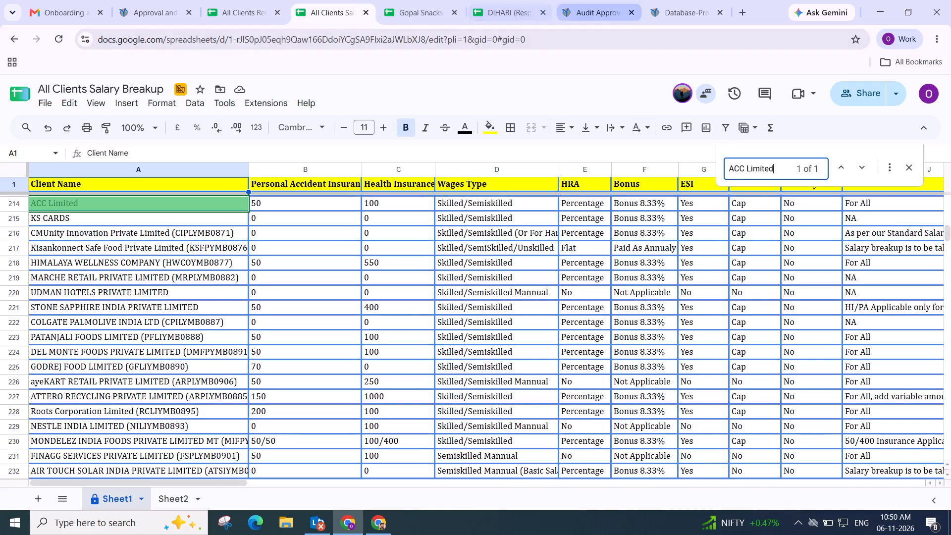
On the pending ACC Limited record, set wages to Semi-Skilled (Basic as Minimum Wages), HRA to Percentage, bonus to 8.33% and statutory location to Dimapur.
left_click(574, 4)
left_click(146, 14)
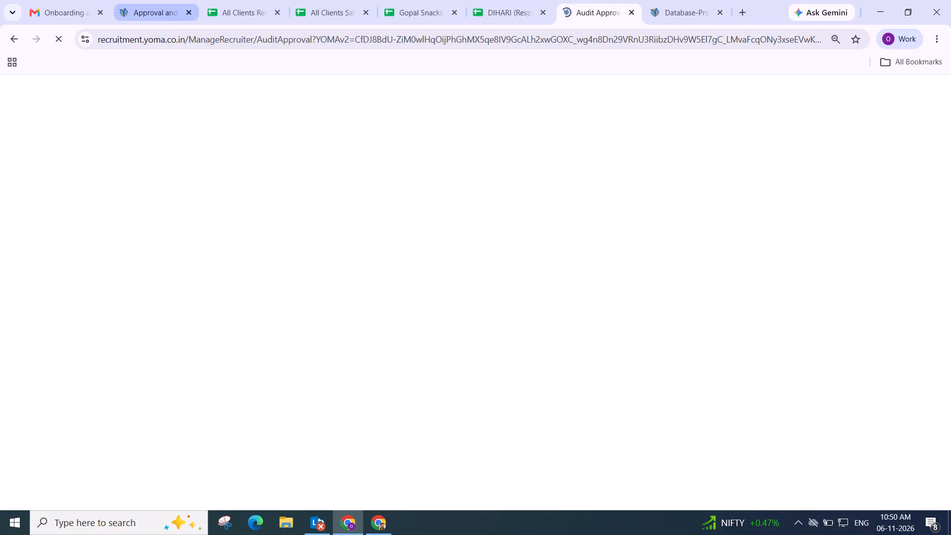
left_click(365, 160)
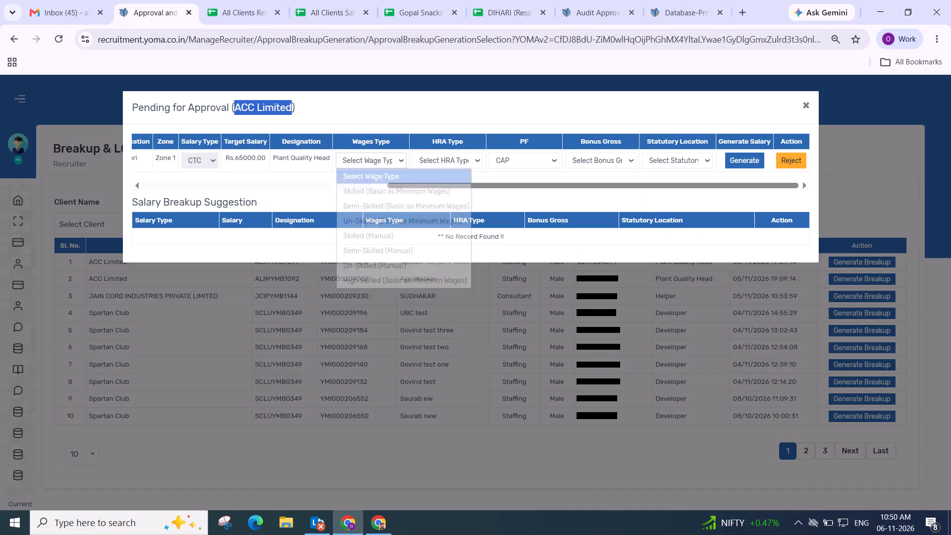
left_click(372, 205)
left_click(445, 162)
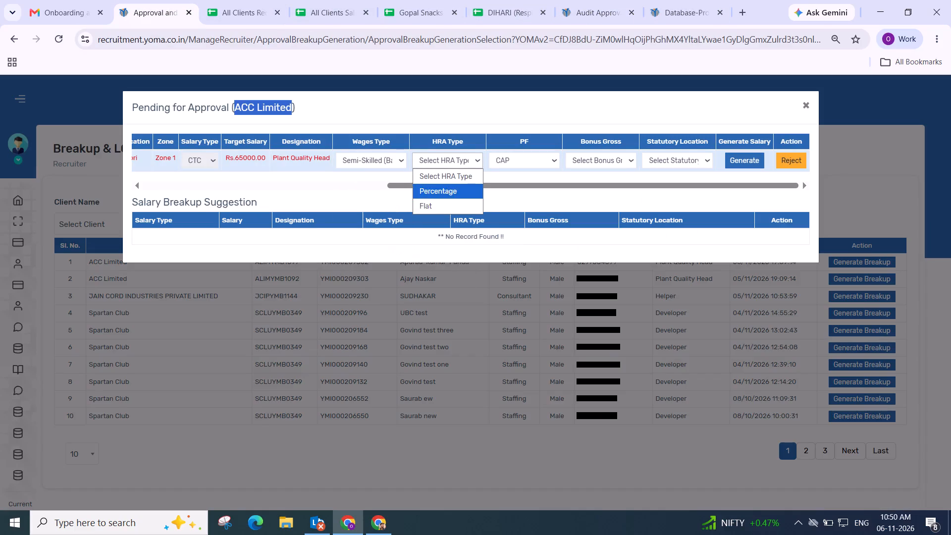
left_click(449, 196)
left_click(589, 160)
left_click(591, 188)
left_click(652, 156)
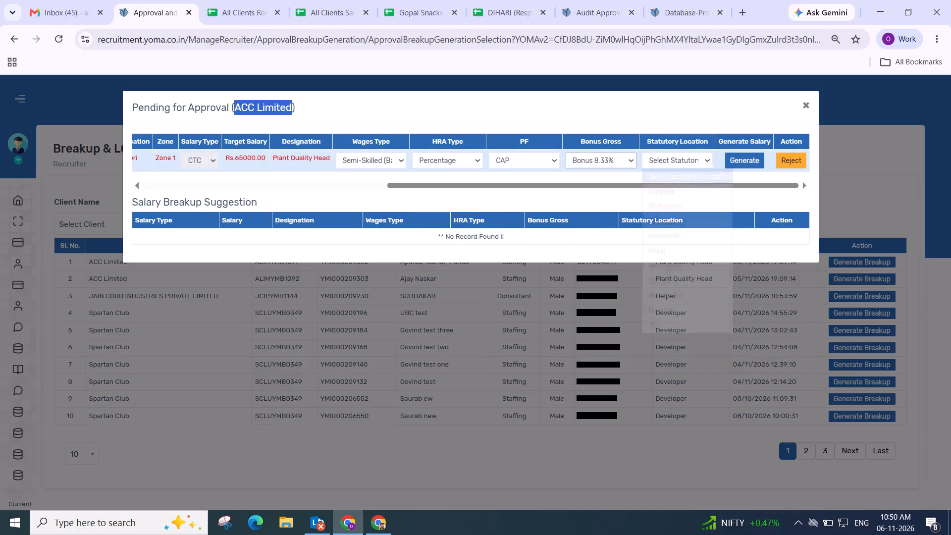
left_click(657, 218)
Search the All Clients Salary Breakup spreadsheet for "ACC Limited" again to recheck its salary structure.
left_click(671, 15)
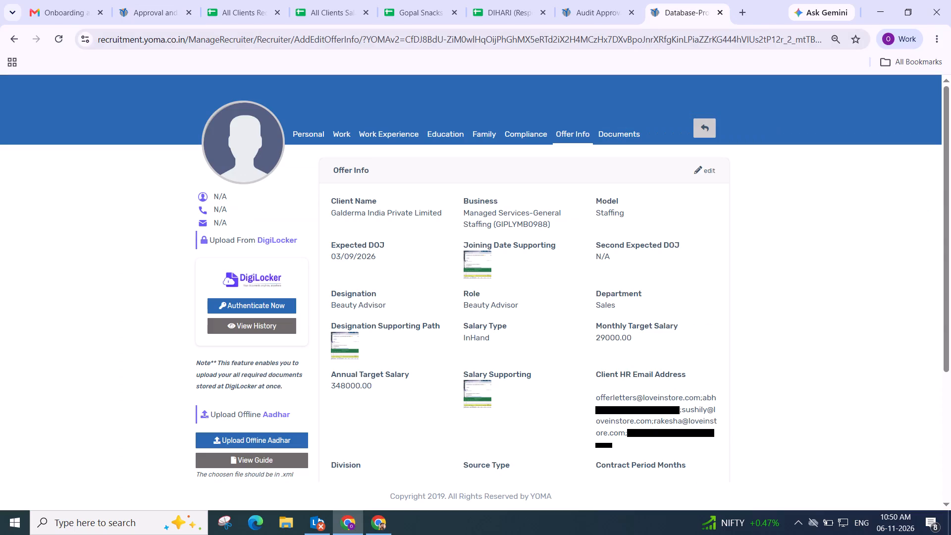
left_click(165, 16)
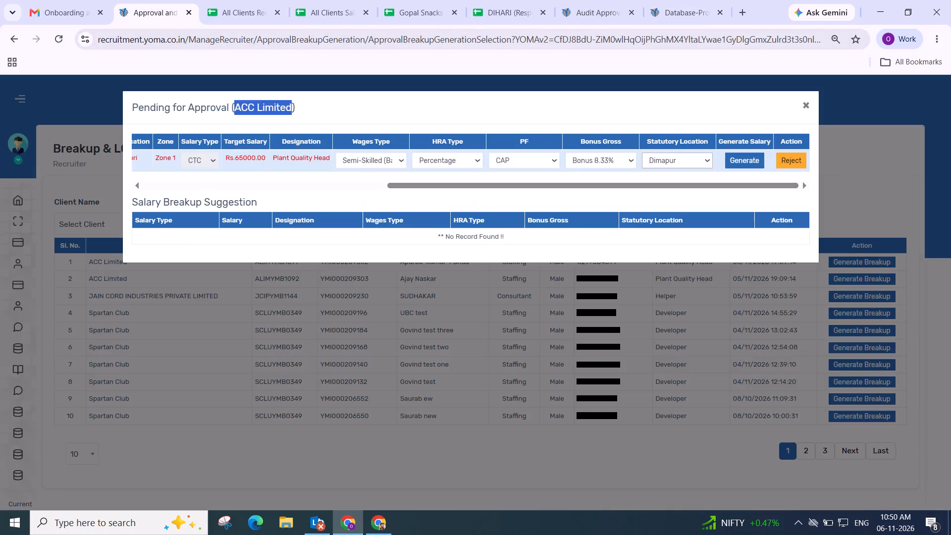
left_click(310, 16)
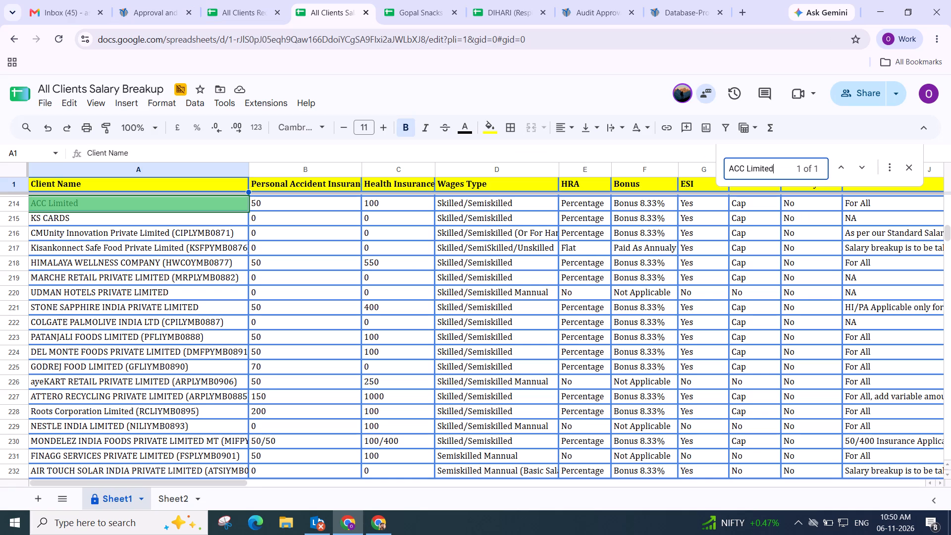
key("ctrl+f")
key("ctrl+v")
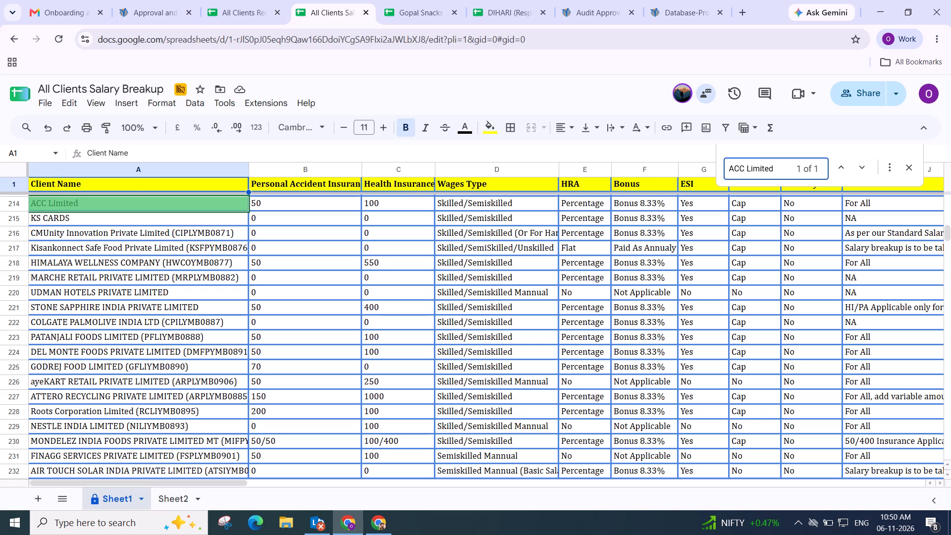
key("shift+Page_Down")
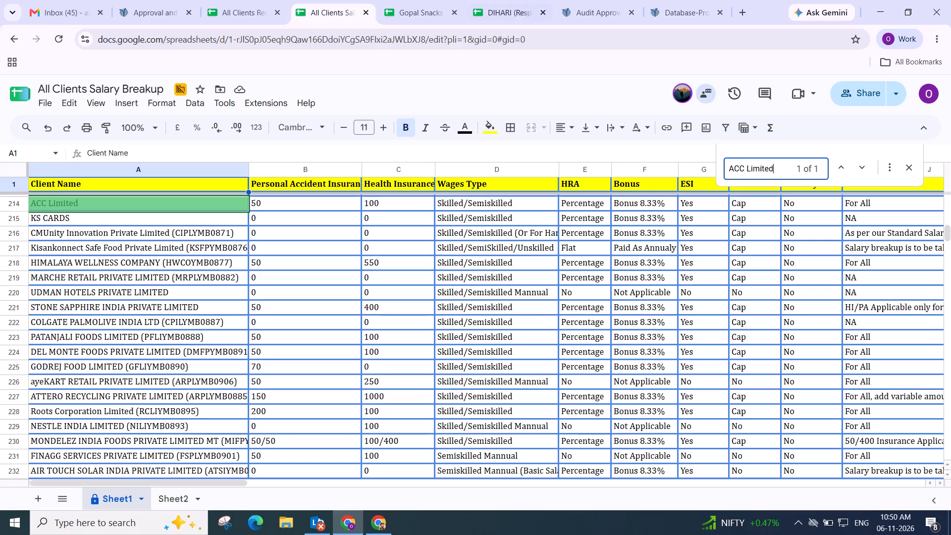
Try to generate the ACC Limited Plant Quality Head's salary breakup with Semi-Skilled (Basic as Minimum Wages), and reselect Percentage as the HRA type.
left_click(158, 12)
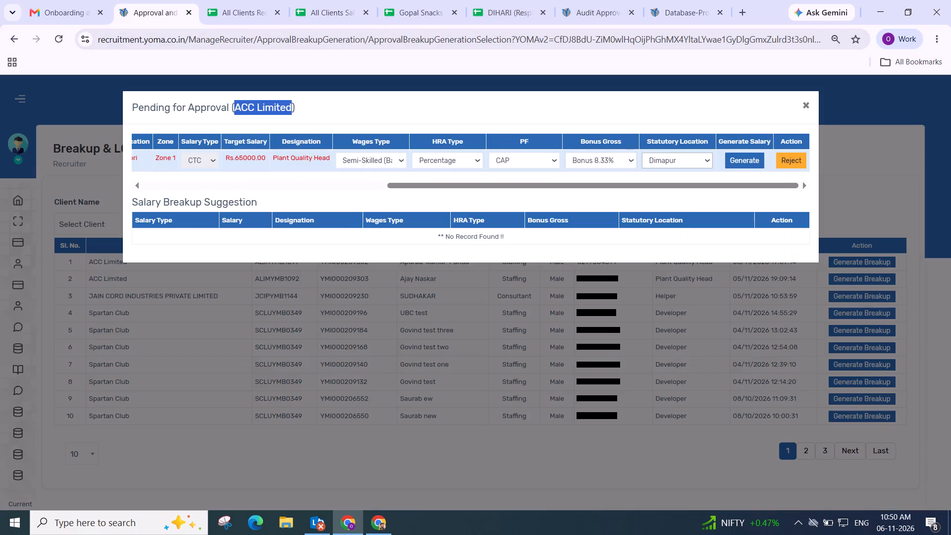
left_click_drag(448, 183, 613, 179)
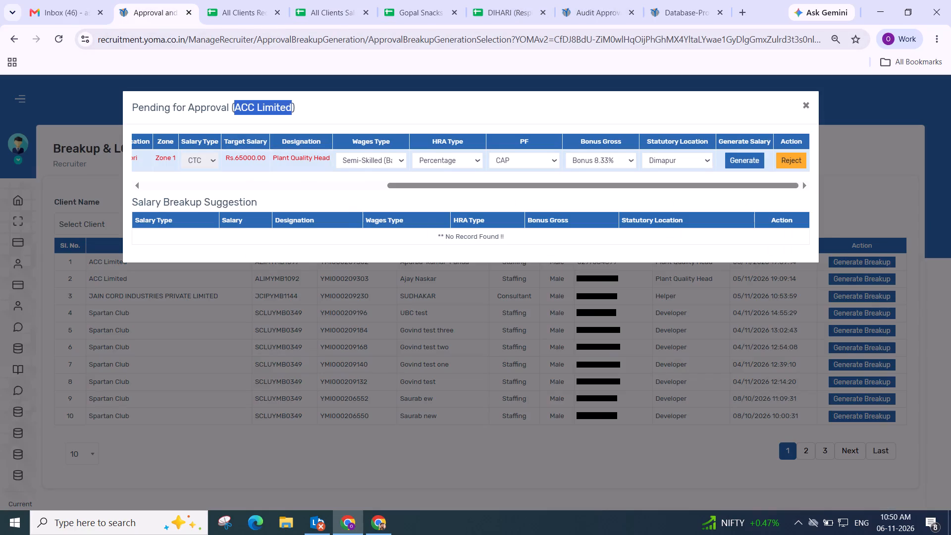
left_click(365, 161)
left_click(378, 212)
left_click(734, 162)
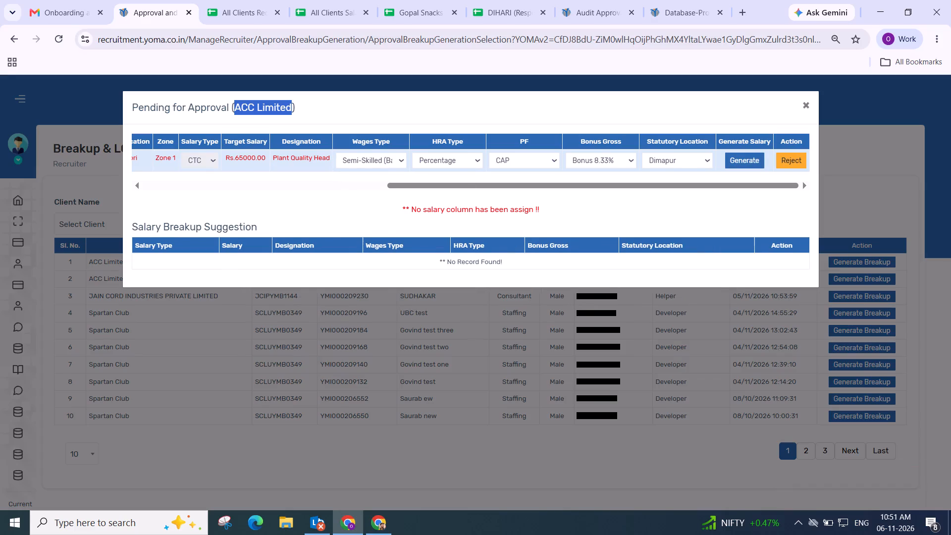
left_click(456, 159)
left_click(455, 190)
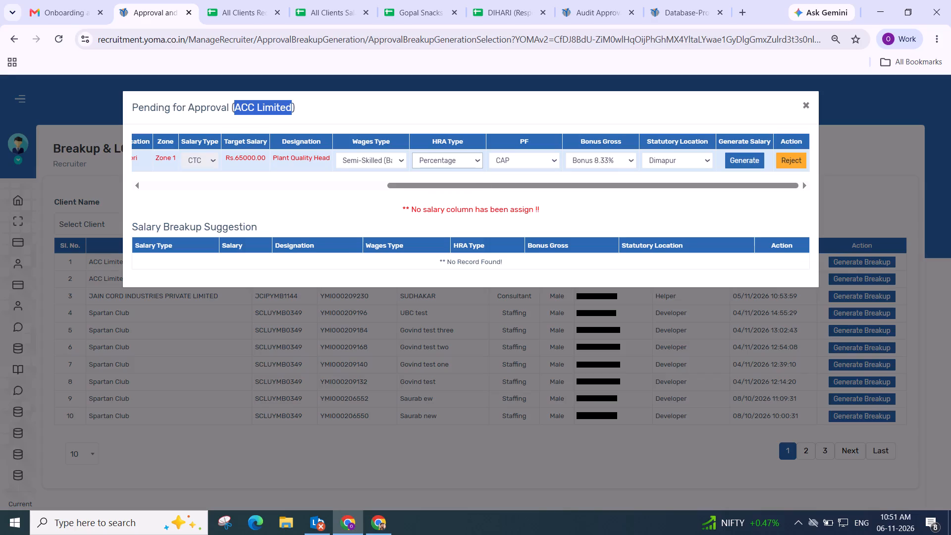
Copy the candidate's mobile number from the pending ACC Limited record.
left_click_drag(469, 182, 312, 184)
double_click(278, 152)
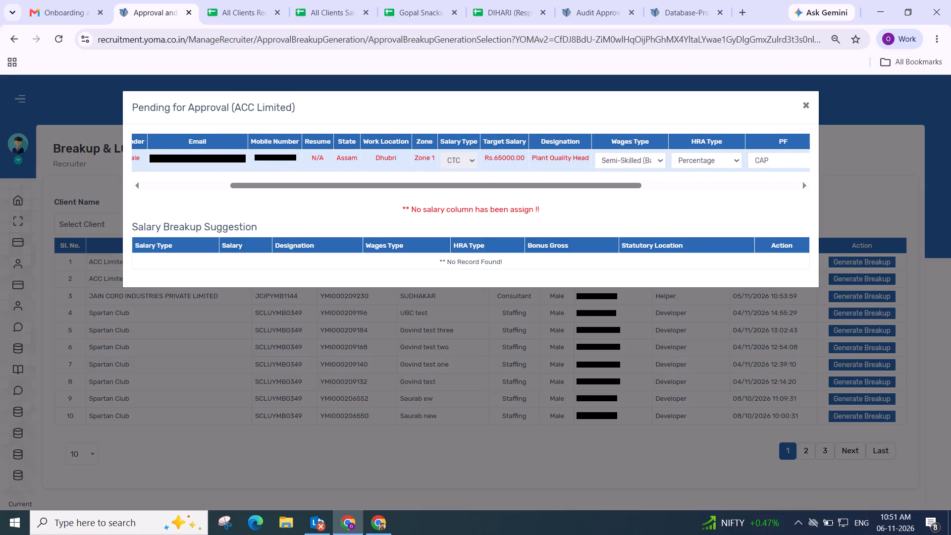
key("ctrl+c")
Close the Galderma candidate's offer information page and open a new browser tab.
left_click(674, 14)
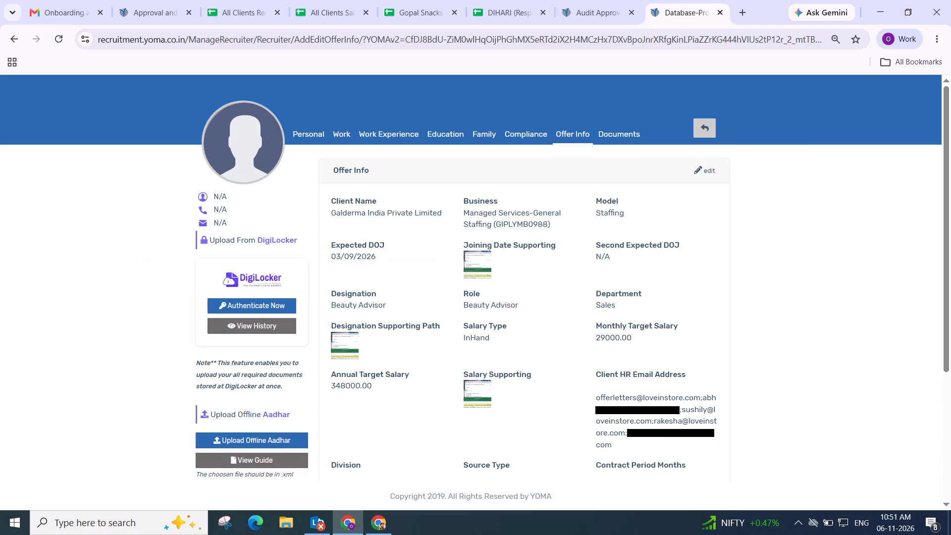
left_click(722, 14)
left_click(740, 15)
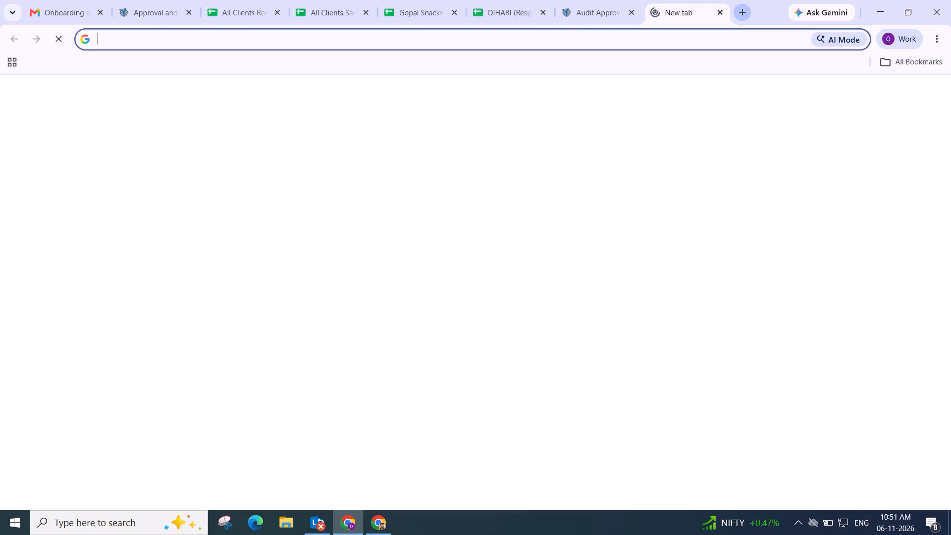
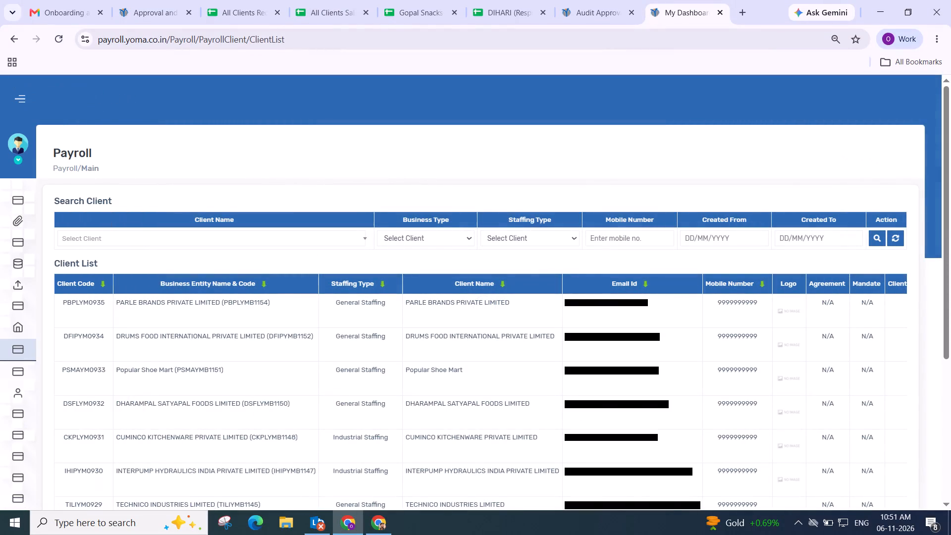
Search the client names in the payroll client list for "acc".
left_click(198, 239)
key("a")
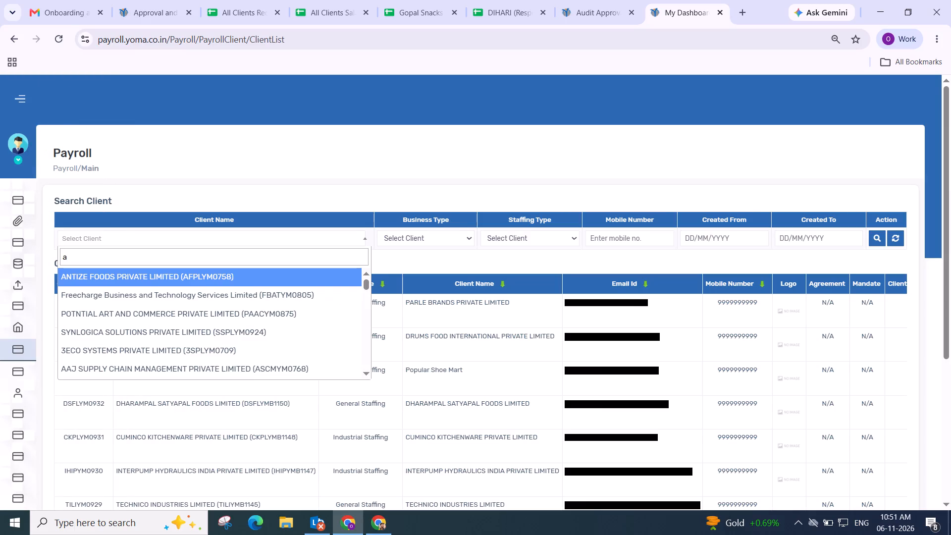
type("cc")
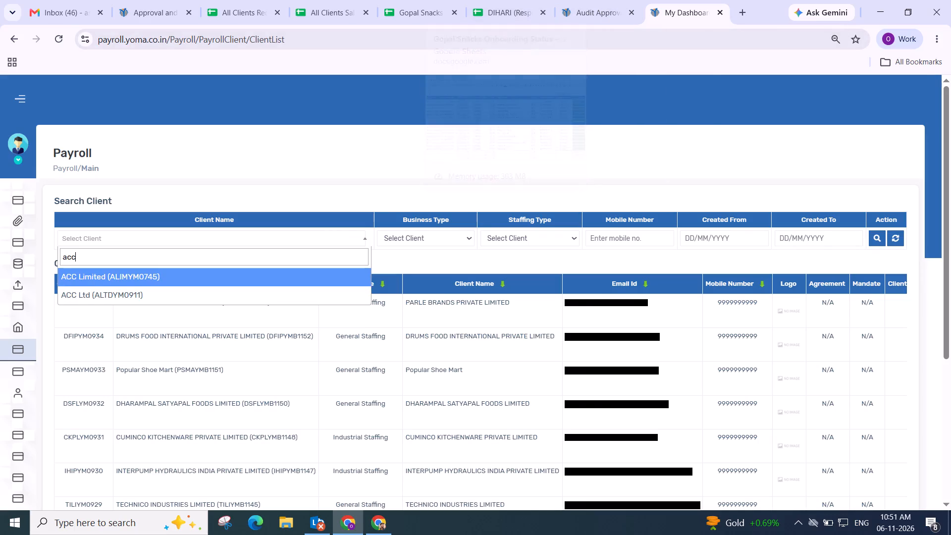
Review all columns of the pending ACC Limited candidate record in Breakup & LOI Generation, and close the record.
left_click(151, 16)
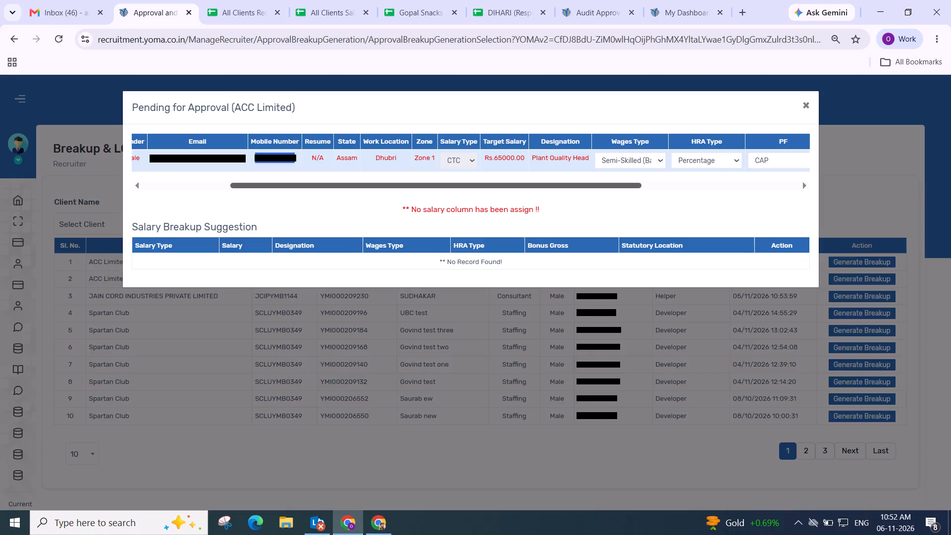
left_click_drag(311, 185, 183, 169)
left_click_drag(197, 187, 280, 187)
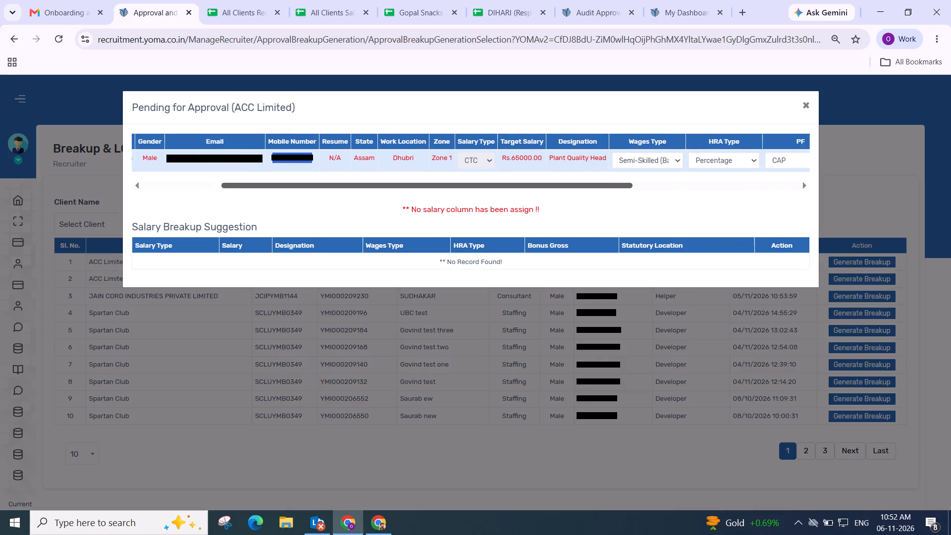
left_click_drag(280, 187, 186, 177)
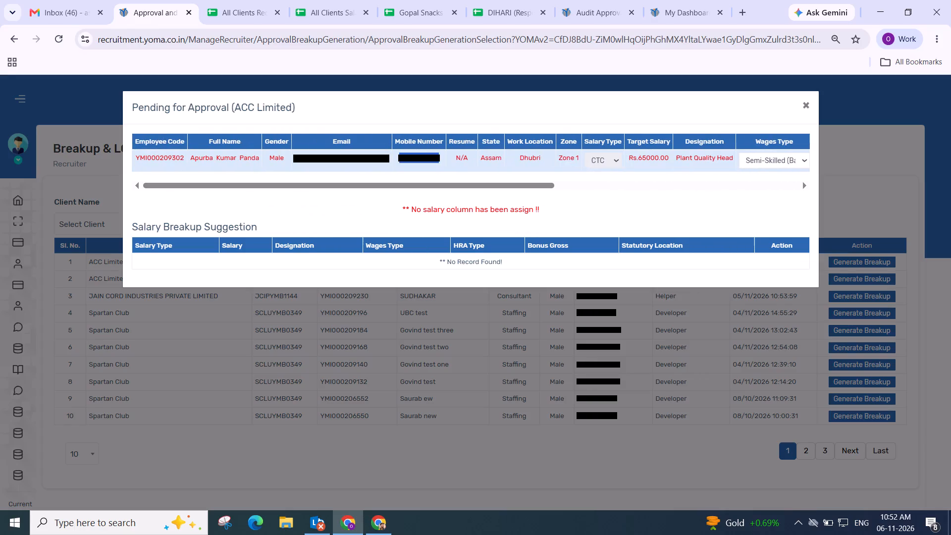
left_click_drag(378, 185, 366, 186)
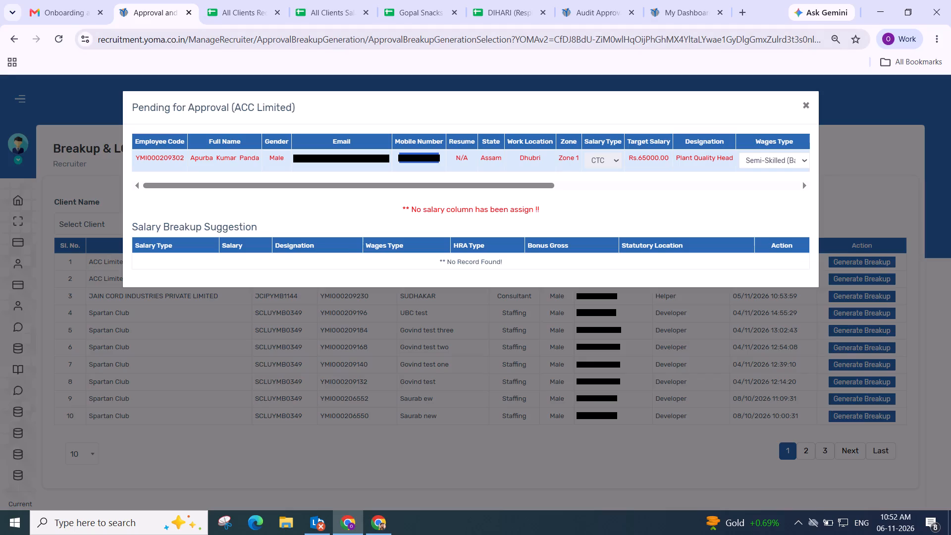
left_click_drag(298, 184, 524, 161)
left_click_drag(546, 183, 300, 175)
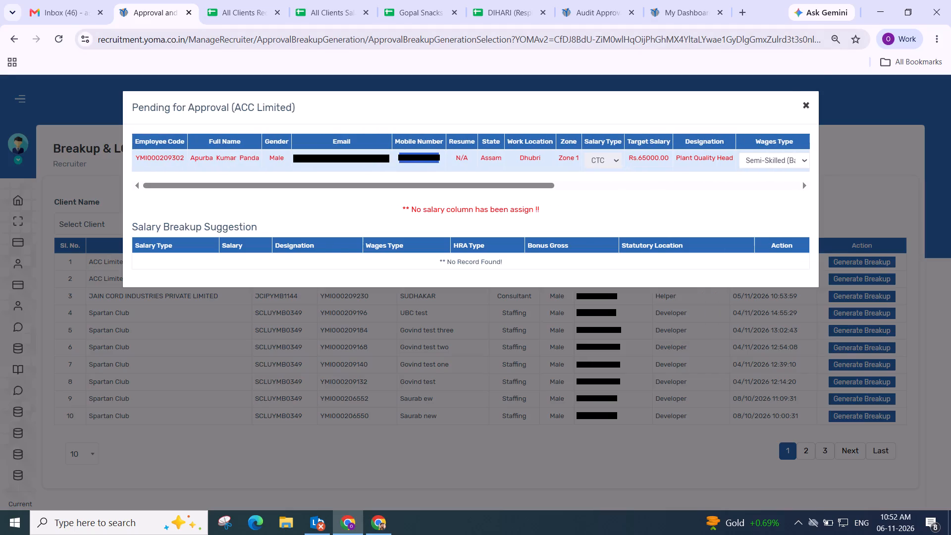
left_click(804, 108)
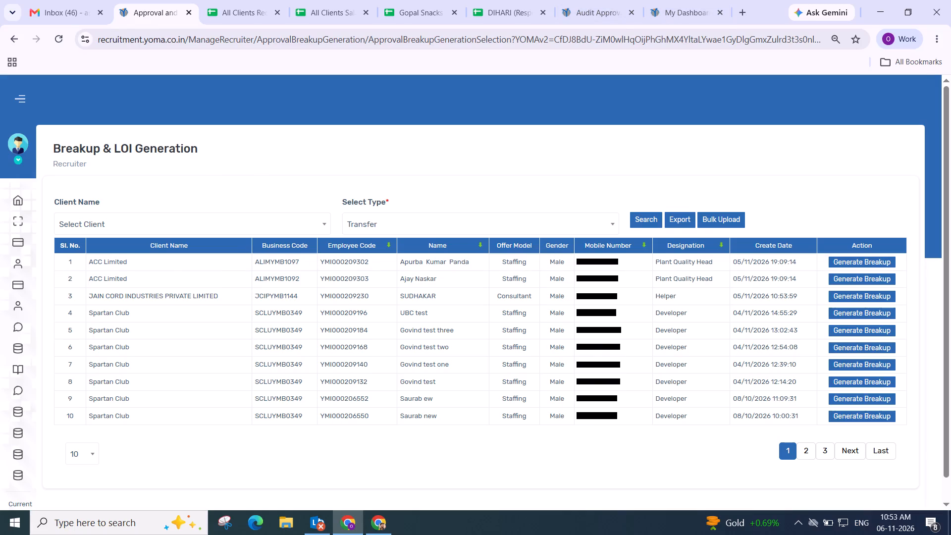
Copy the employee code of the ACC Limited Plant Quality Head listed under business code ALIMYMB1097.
double_click(331, 263)
key("ctrl+c")
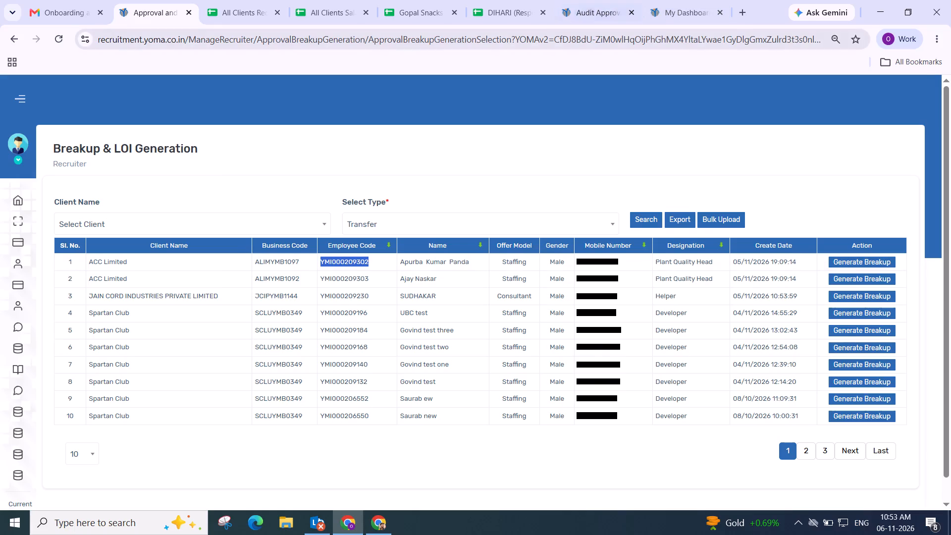
Open the Associate Database from the recruitment portal and filter it by the copied code as Temporary UserCode.
left_click(575, 14)
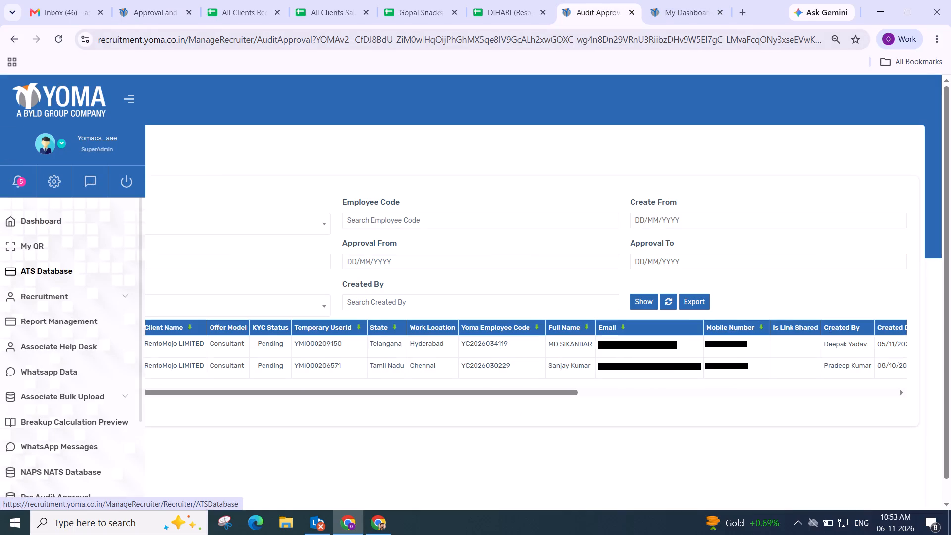
left_click(43, 294)
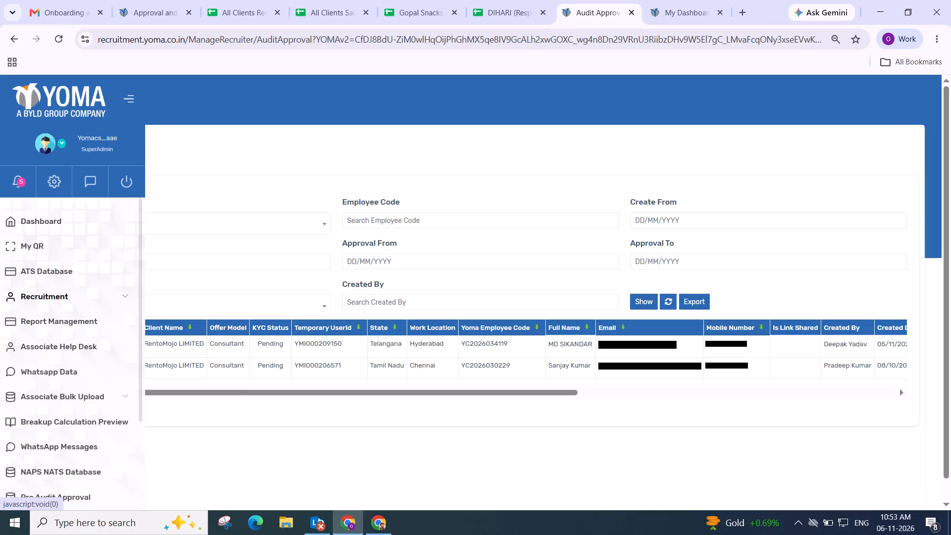
left_click(53, 347)
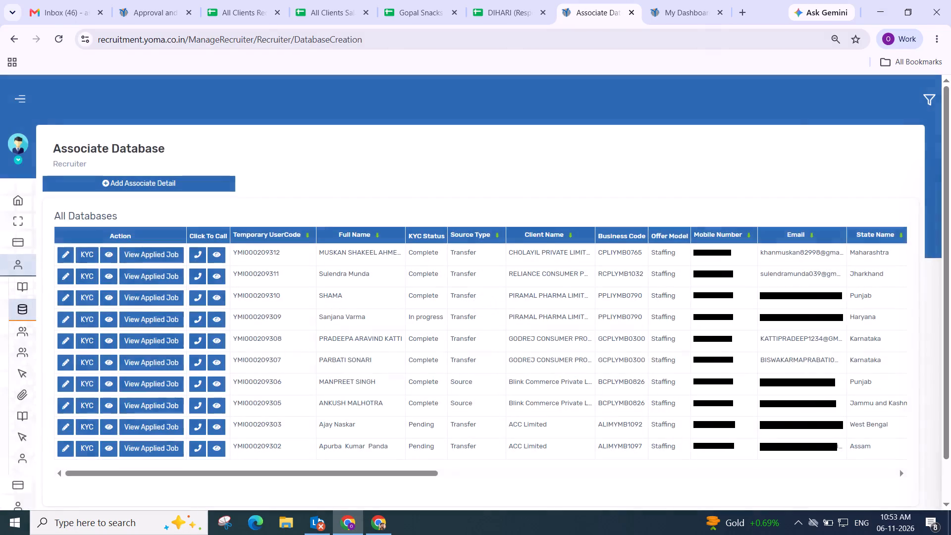
left_click(927, 96)
scroll(895, 157, "down", 2)
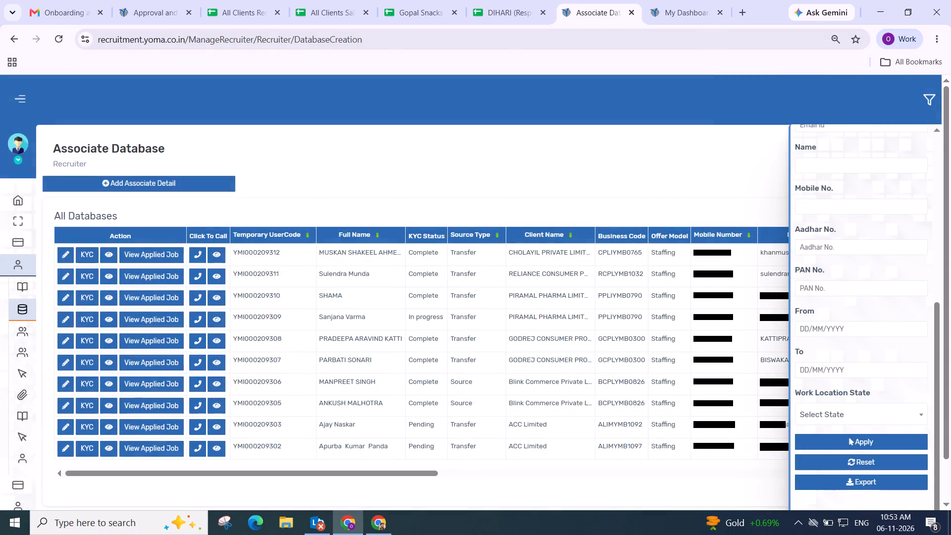
scroll(820, 198, "up", 2)
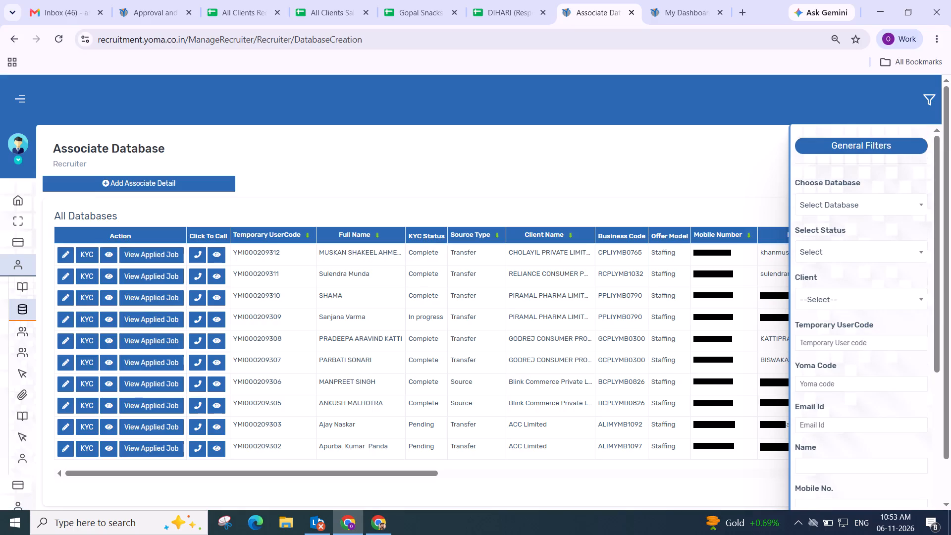
left_click(822, 346)
key("ctrl+v")
scroll(827, 334, "down", 5)
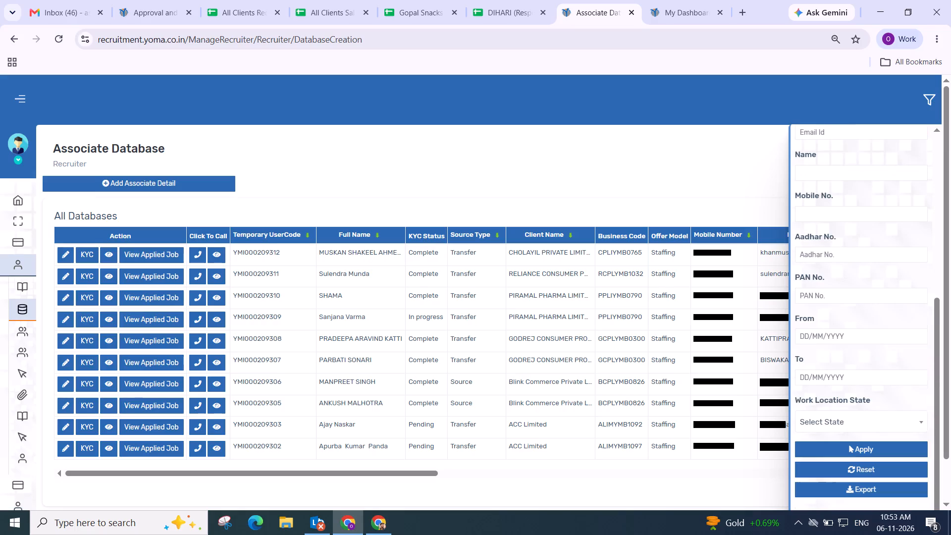
left_click(828, 441)
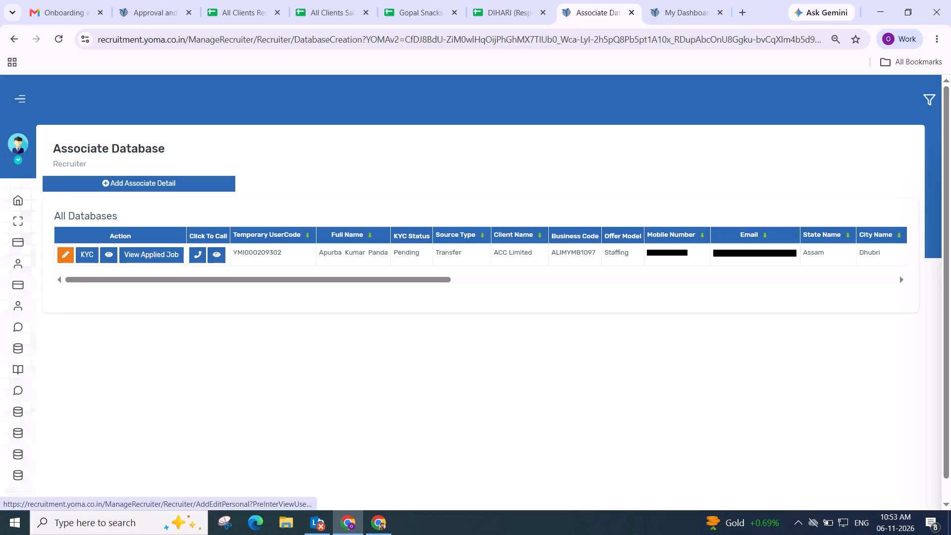
Open the filtered ACC Limited candidate's profile and examine the Offer Info details, including designation, salary, supporting documents and work location.
left_click(63, 259)
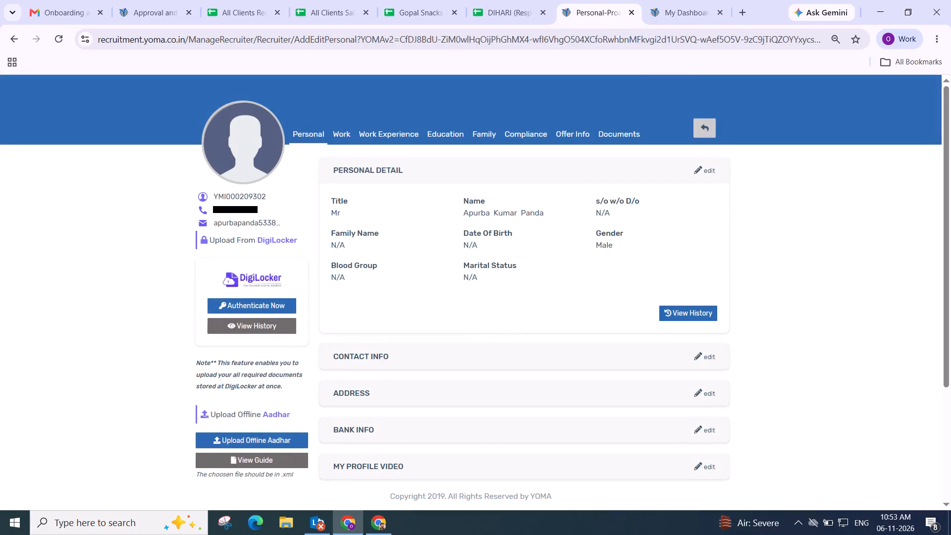
scroll(453, 187, "down", 3)
scroll(501, 176, "up", 3)
left_click(578, 138)
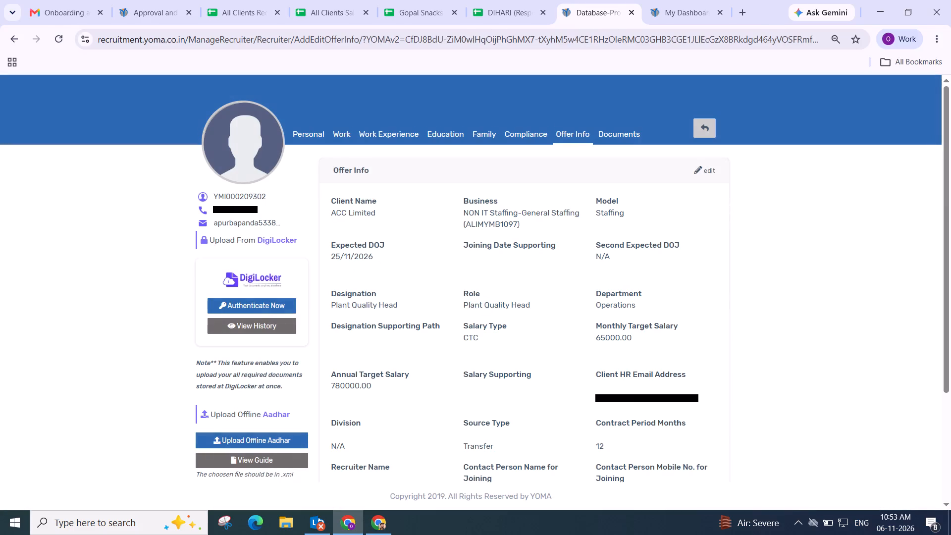
scroll(418, 184, "down", 3)
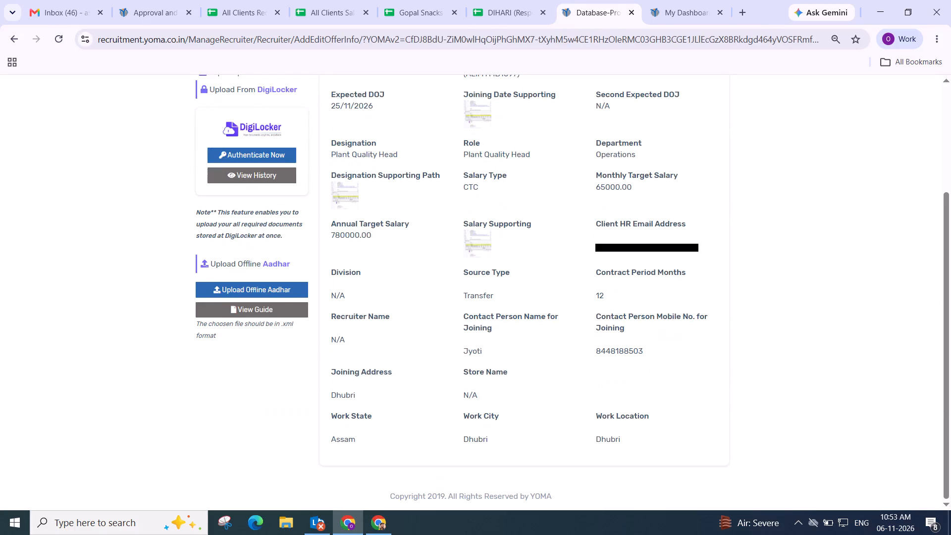
scroll(522, 219, "up", 3)
scroll(544, 213, "down", 3)
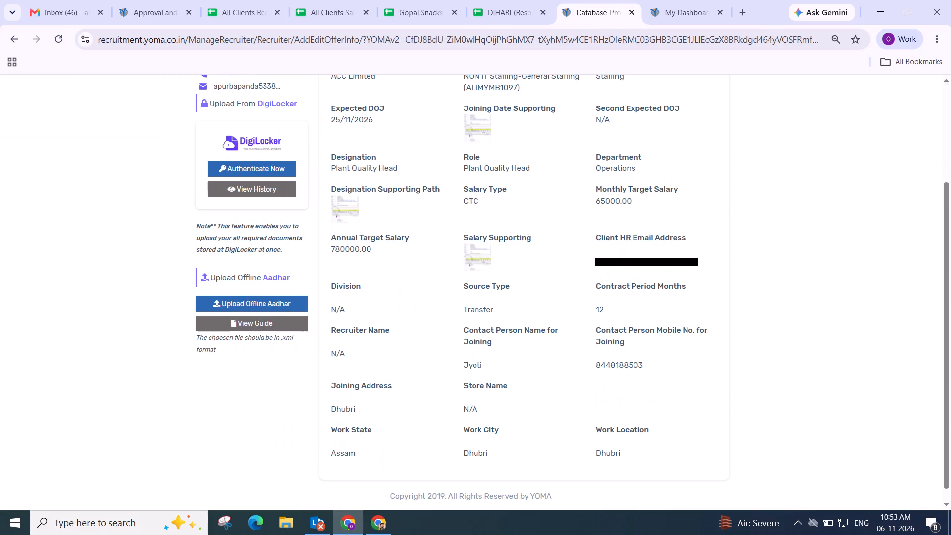
scroll(556, 213, "down", 4)
scroll(560, 216, "up", 2)
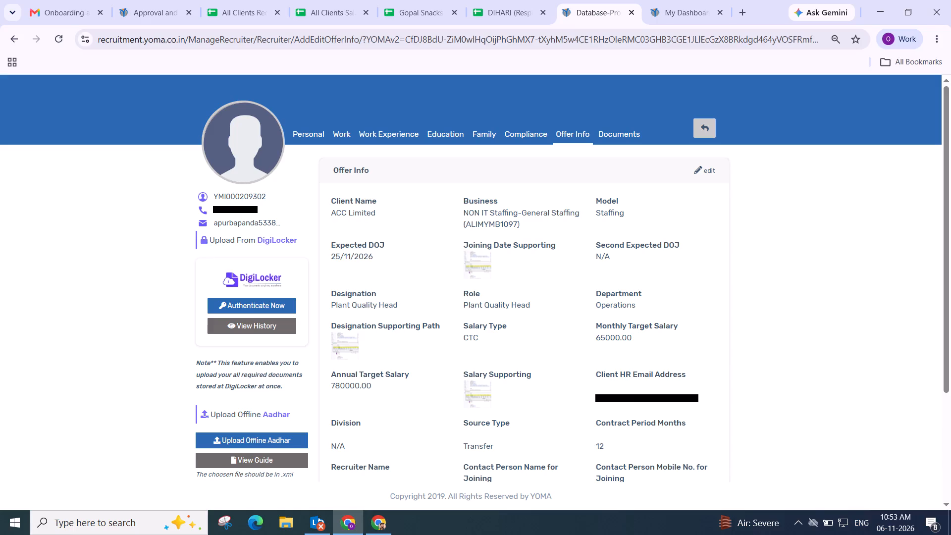
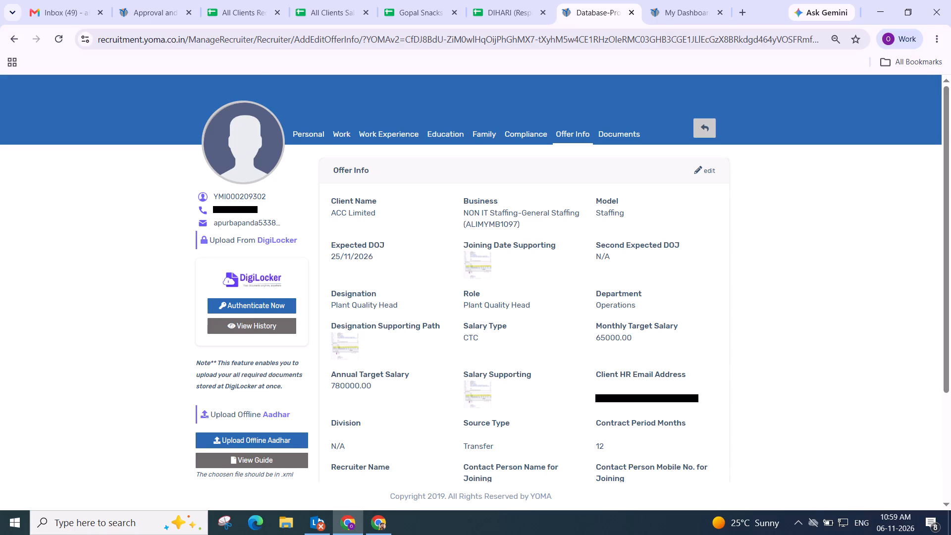
Review the candidate's complete Offer Info, from client and expected joining date through salary details to joining address and work location.
scroll(512, 190, "down", 5)
scroll(468, 208, "up", 4)
scroll(502, 235, "down", 1)
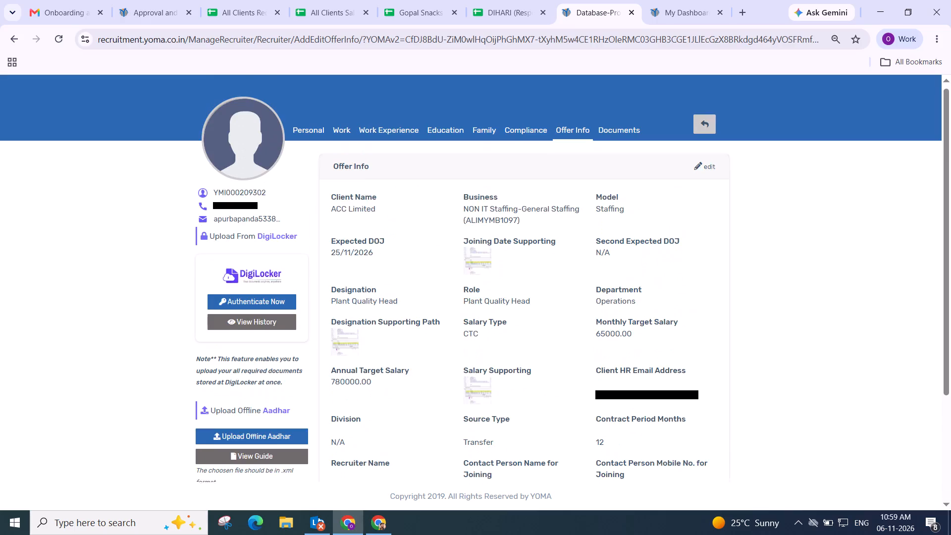
scroll(502, 235, "down", 3)
scroll(507, 235, "up", 2)
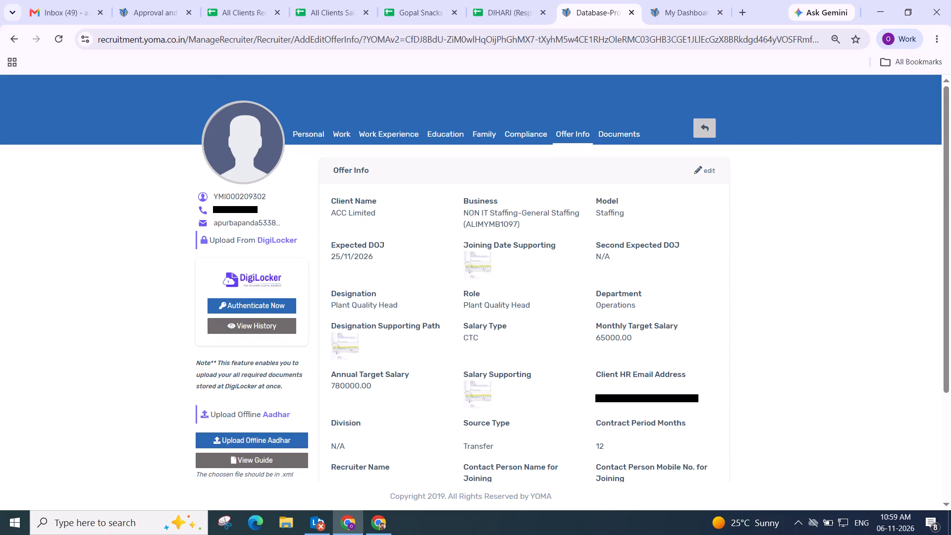
scroll(518, 241, "down", 10)
scroll(513, 255, "up", 6)
scroll(513, 255, "down", 5)
scroll(513, 255, "up", 1)
scroll(513, 255, "down", 2)
scroll(513, 255, "up", 1)
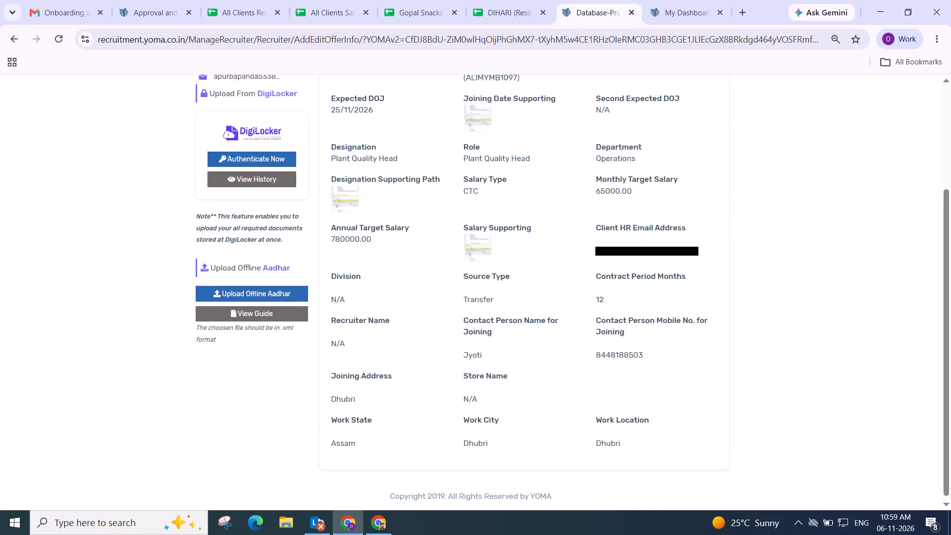
scroll(513, 255, "up", 1)
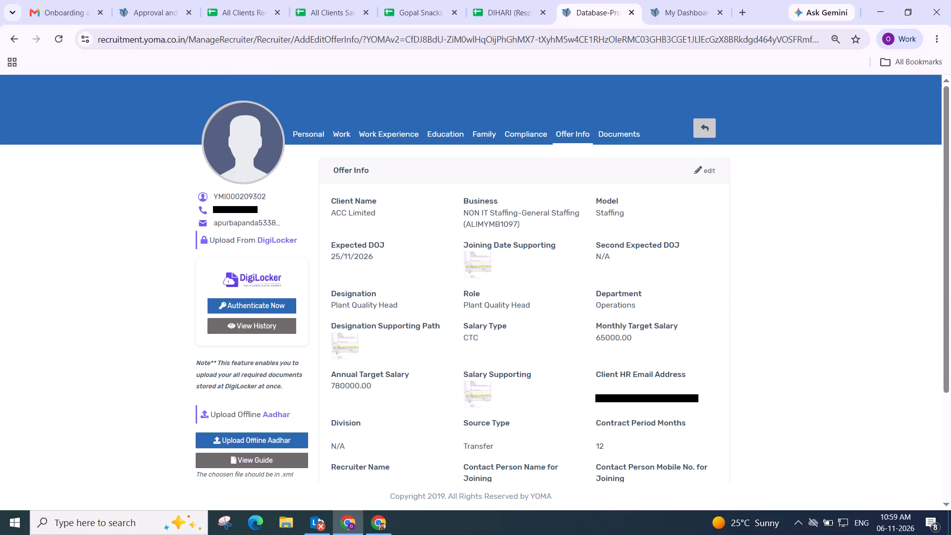
scroll(663, 218, "down", 1)
Open the Offer Info in edit mode to check its fields, and return to the read-only view unchanged.
left_click(705, 109)
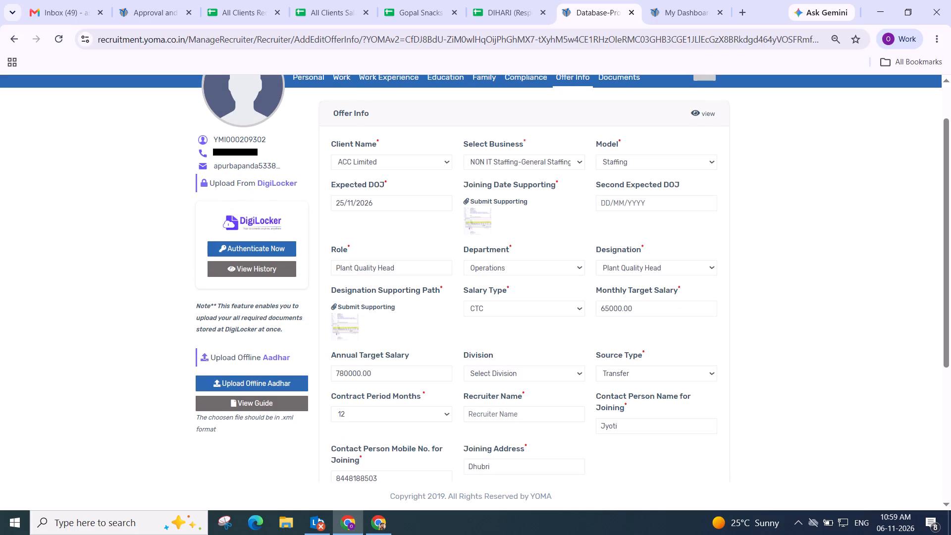
left_click(702, 114)
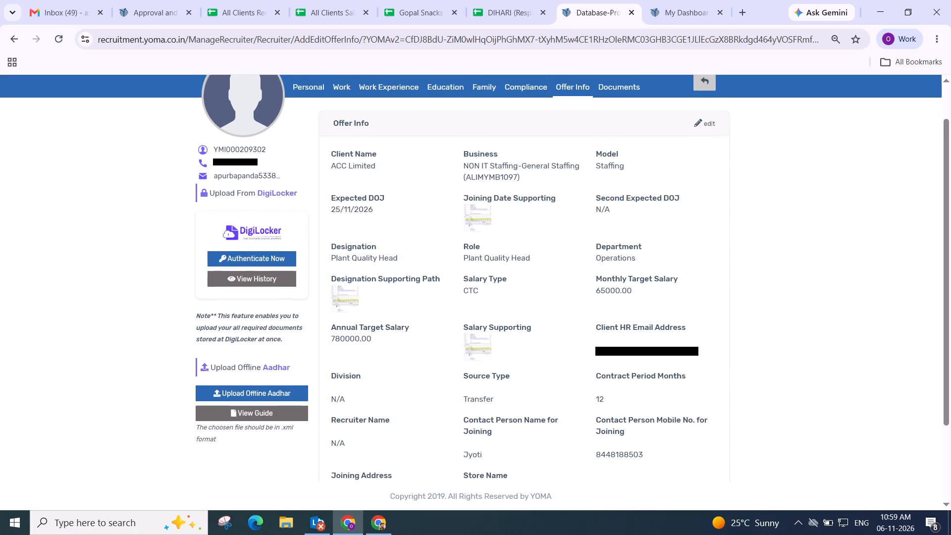
Highlight the candidate's role and salary type in the Offer Info to check them.
triple_click(497, 262)
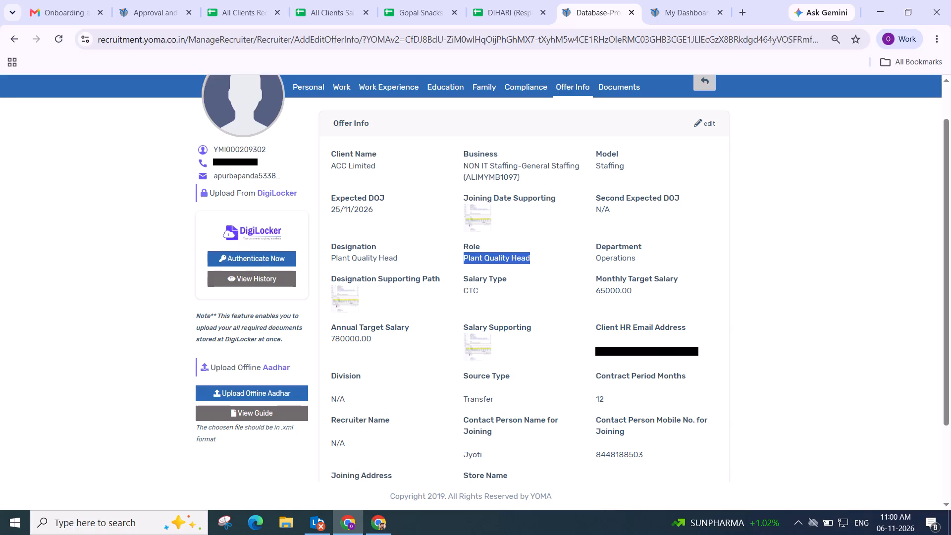
left_click_drag(528, 277, 556, 293)
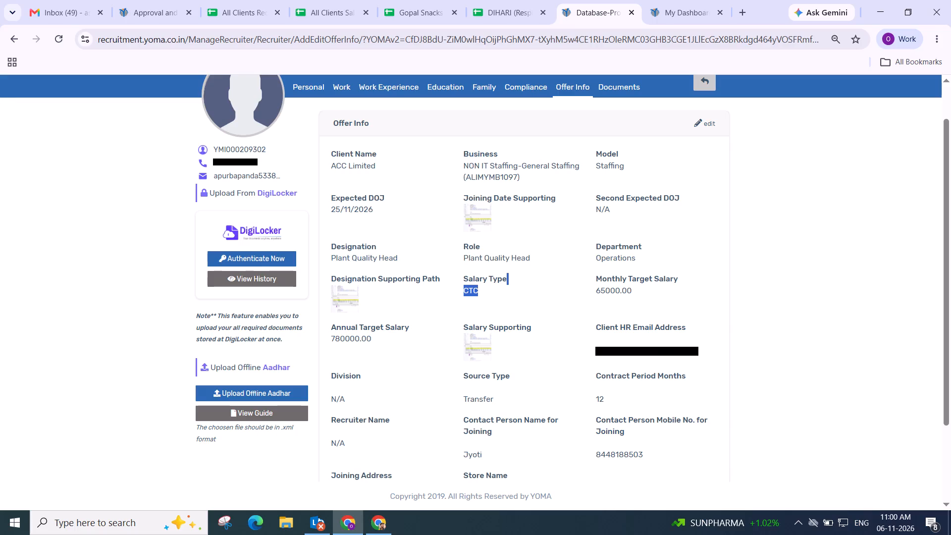
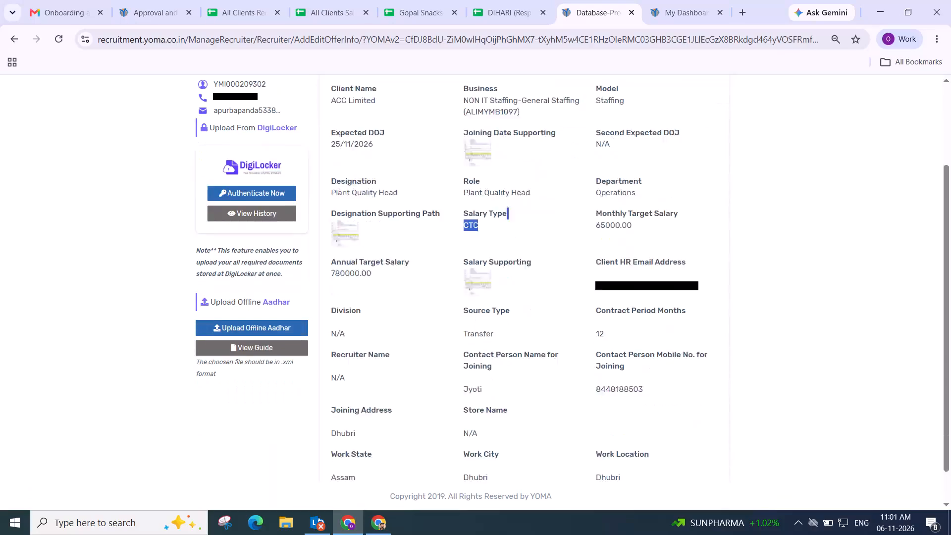
Return to the payroll dashboard and open its client list.
scroll(400, 374, "up", 3)
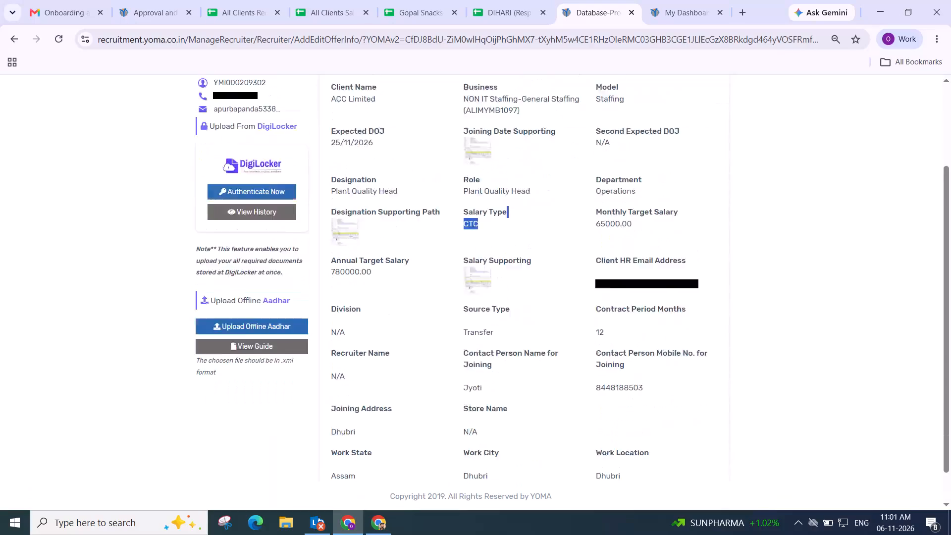
scroll(400, 374, "up", 2)
scroll(438, 346, "up", 3)
scroll(438, 346, "down", 4)
scroll(438, 346, "up", 1)
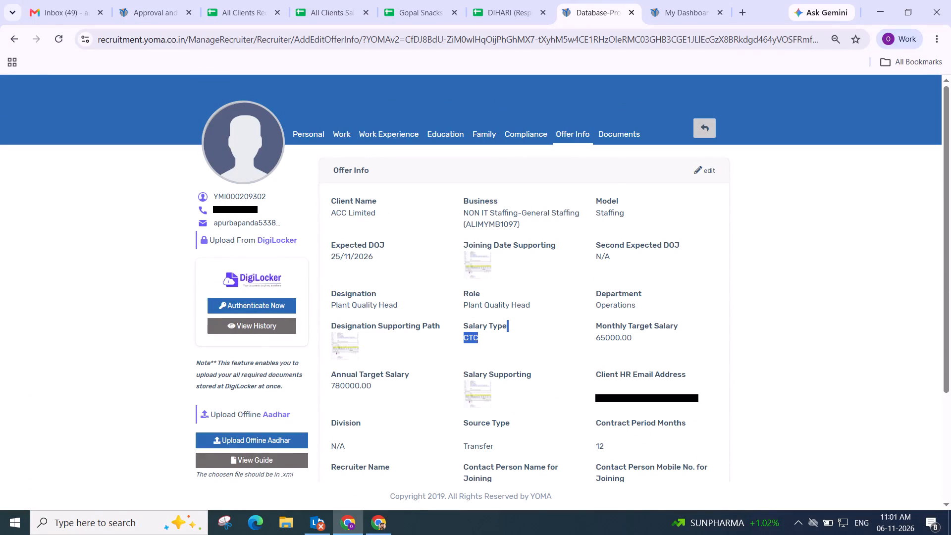
left_click(685, 19)
left_click(400, 159)
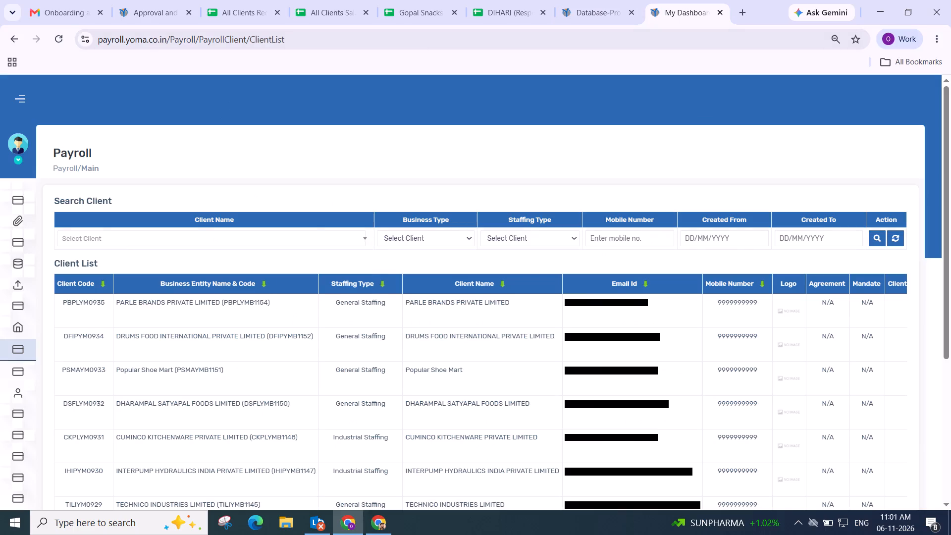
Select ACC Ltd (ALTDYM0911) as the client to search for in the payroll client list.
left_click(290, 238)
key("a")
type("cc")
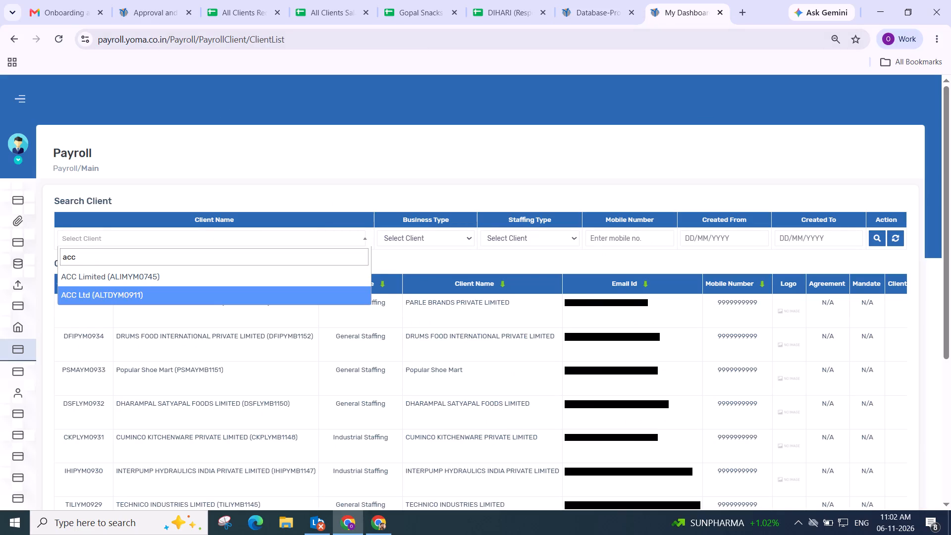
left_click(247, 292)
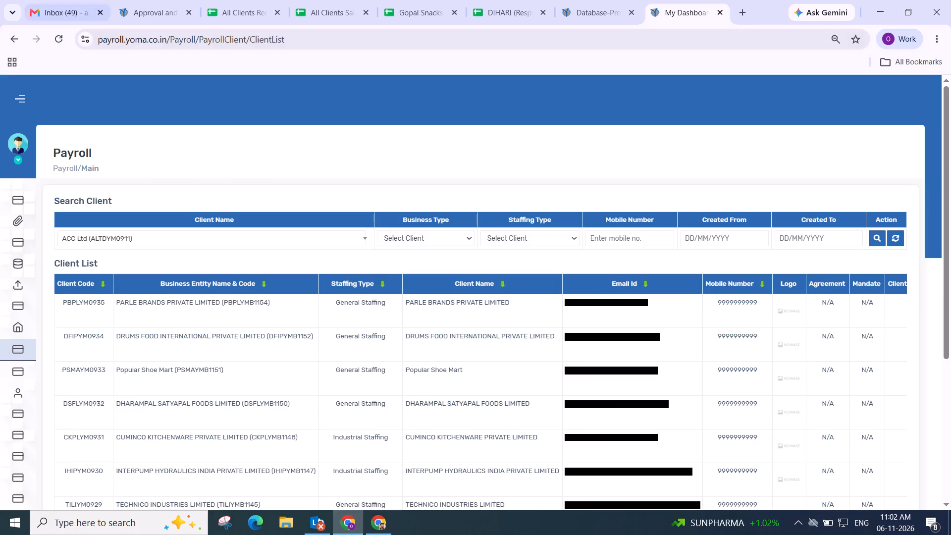
Check the candidate's exact client name in the pending Transfer list of Breakup & LOI Generation.
left_click(142, 22)
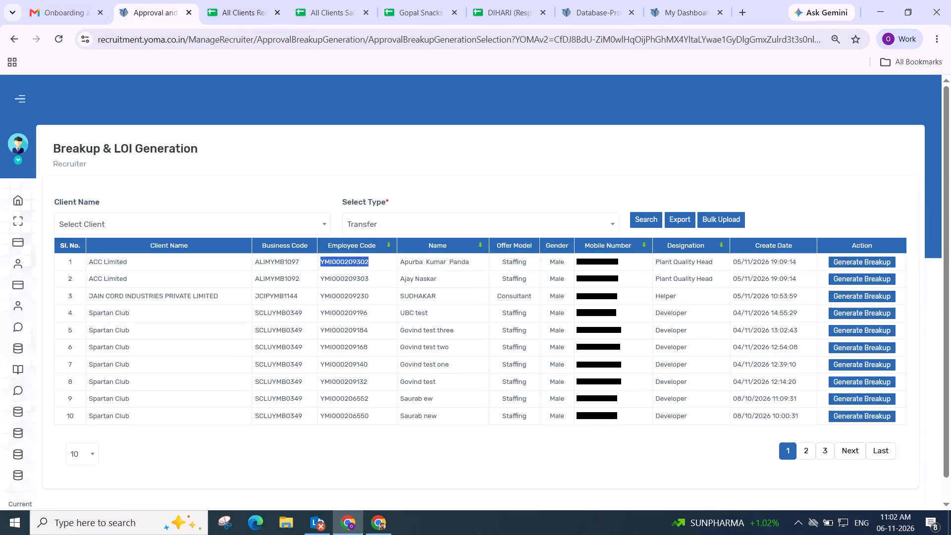
left_click(669, 21)
left_click(678, 11)
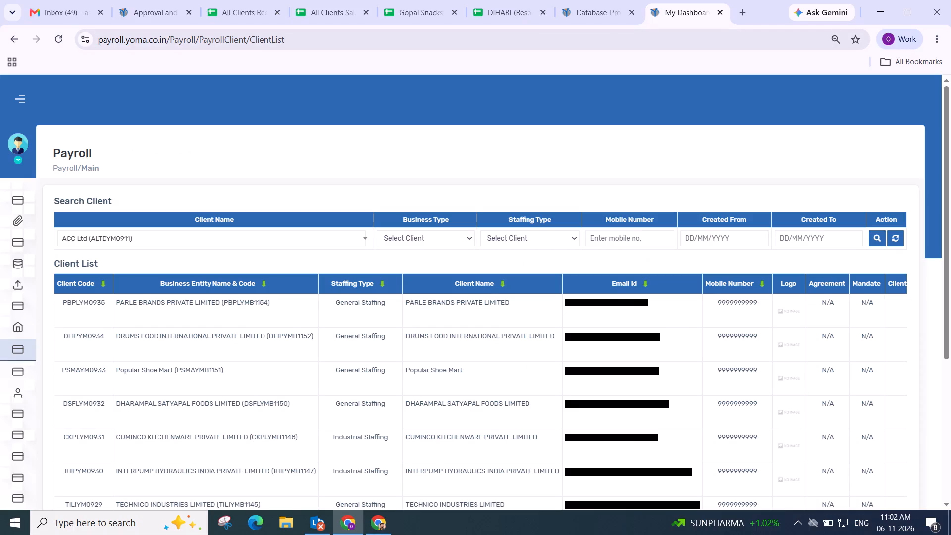
Search the payroll client list for ACC Limited (ALIMYM0745) and show all of its business entities on one page.
left_click(187, 233)
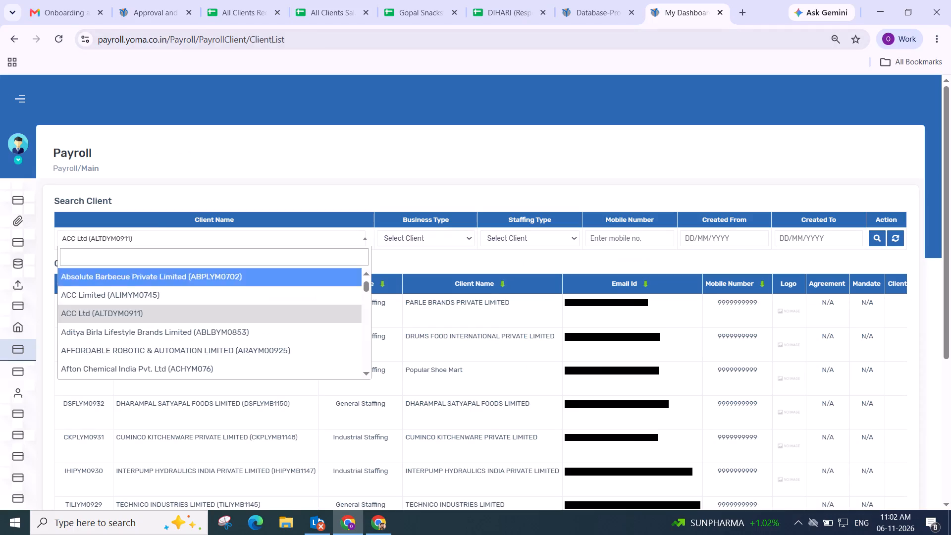
left_click(173, 293)
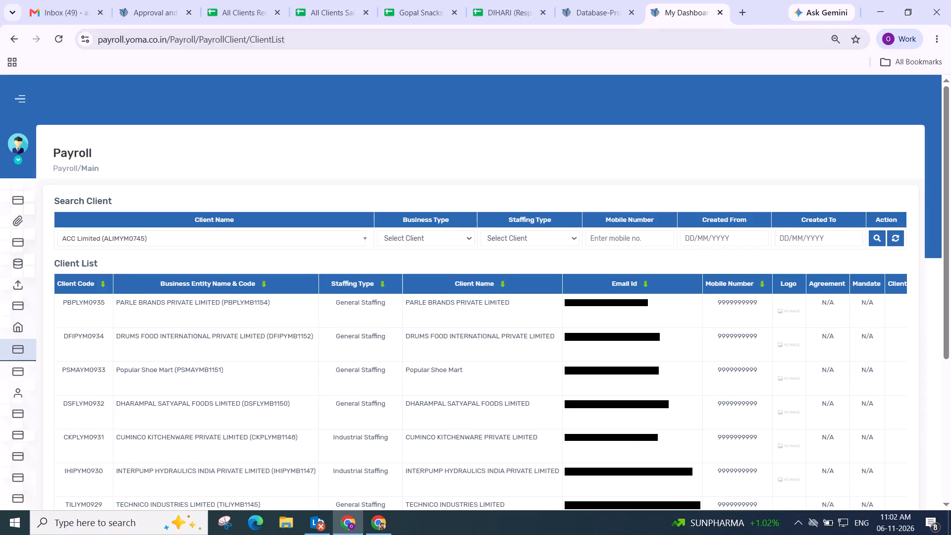
left_click(880, 235)
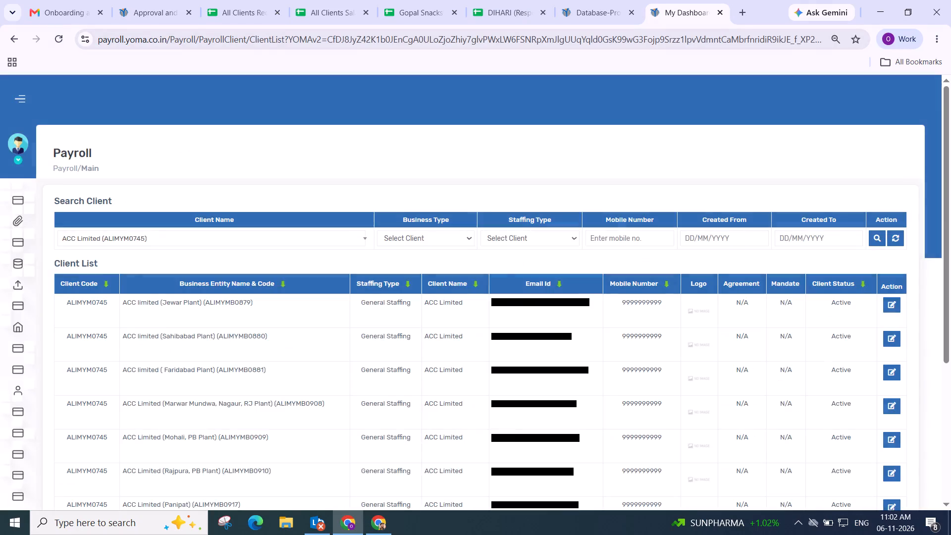
scroll(528, 301, "down", 2)
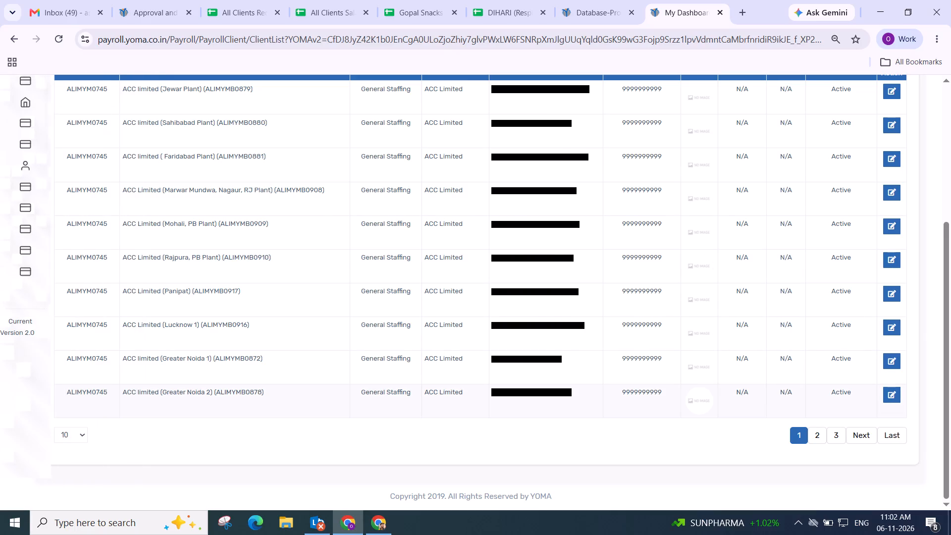
left_click(74, 436)
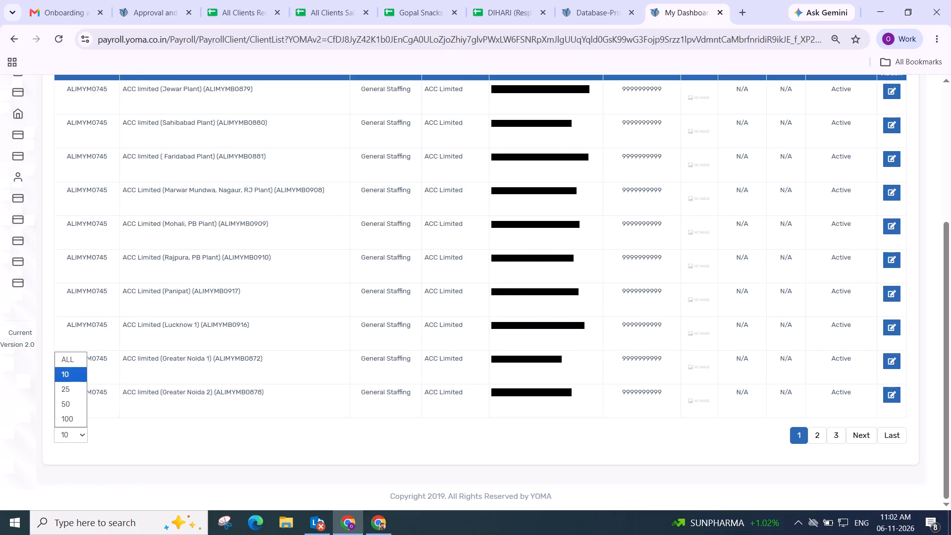
left_click(64, 355)
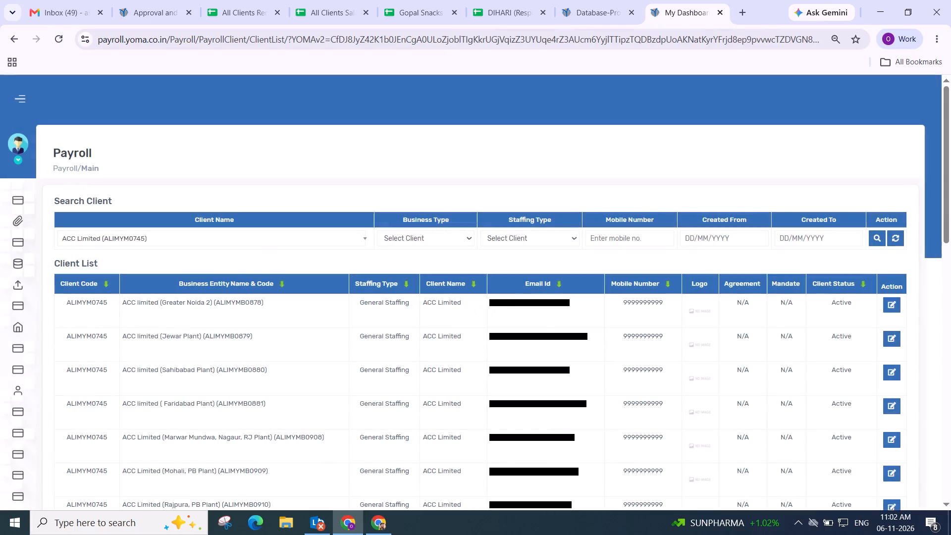
Check the business code in the Offer Info and open the payroll settings of ACC Limited CUTTACK (PQH FSE) NS5A (ALIMYMB1097).
left_click(592, 15)
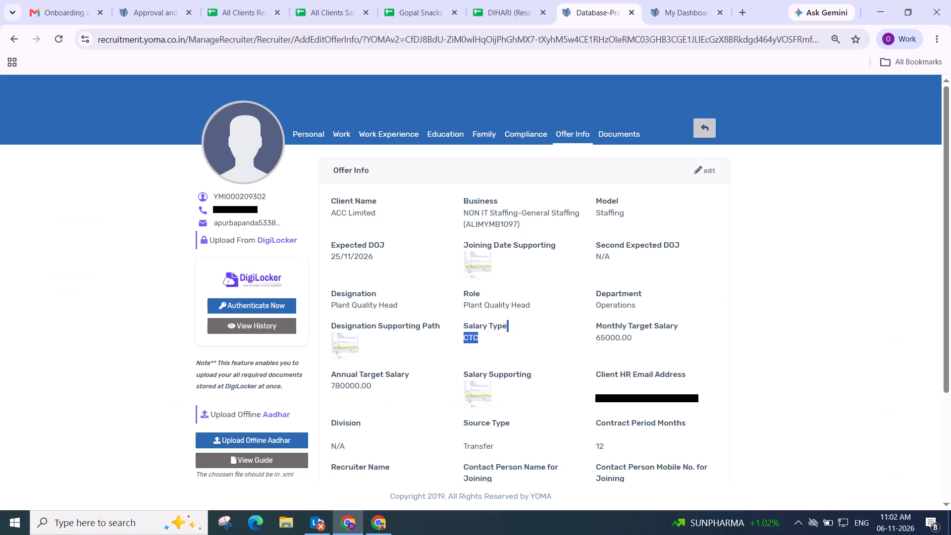
left_click(672, 6)
scroll(534, 290, "down", 1)
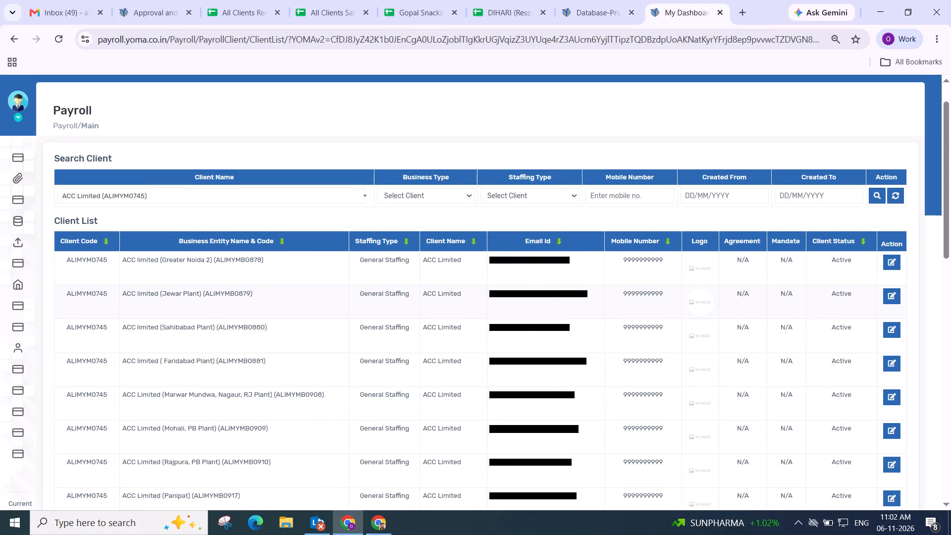
scroll(475, 298, "down", 1)
scroll(268, 267, "down", 1)
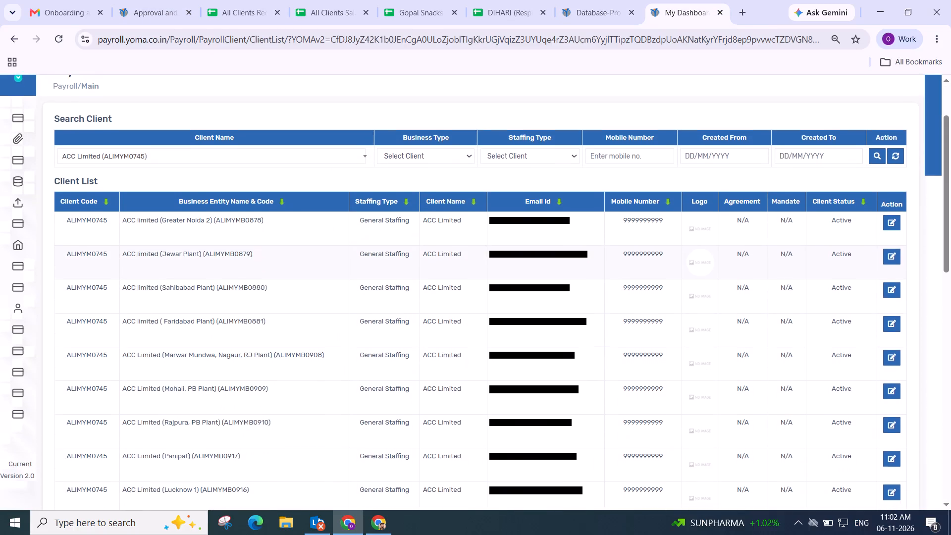
scroll(268, 267, "down", 1)
scroll(272, 360, "down", 1)
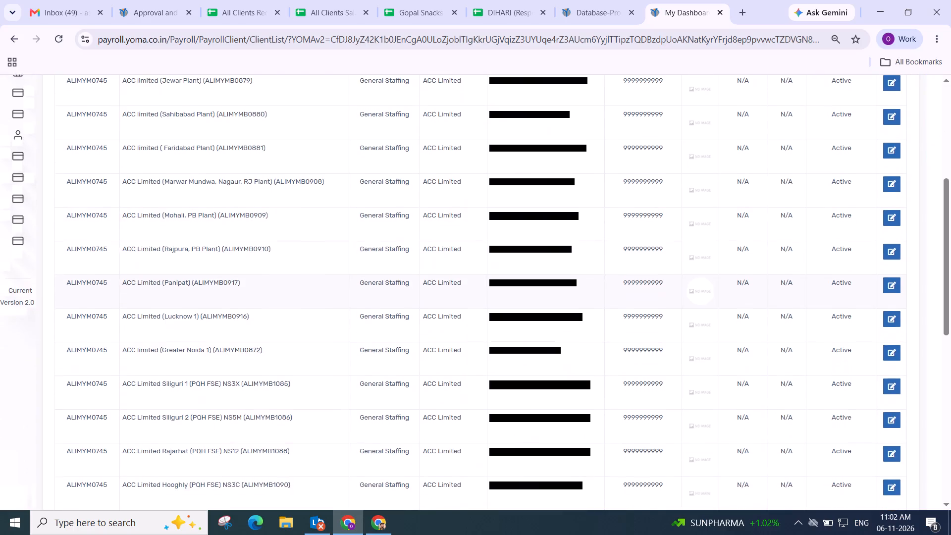
scroll(272, 360, "down", 1)
scroll(279, 401, "down", 1)
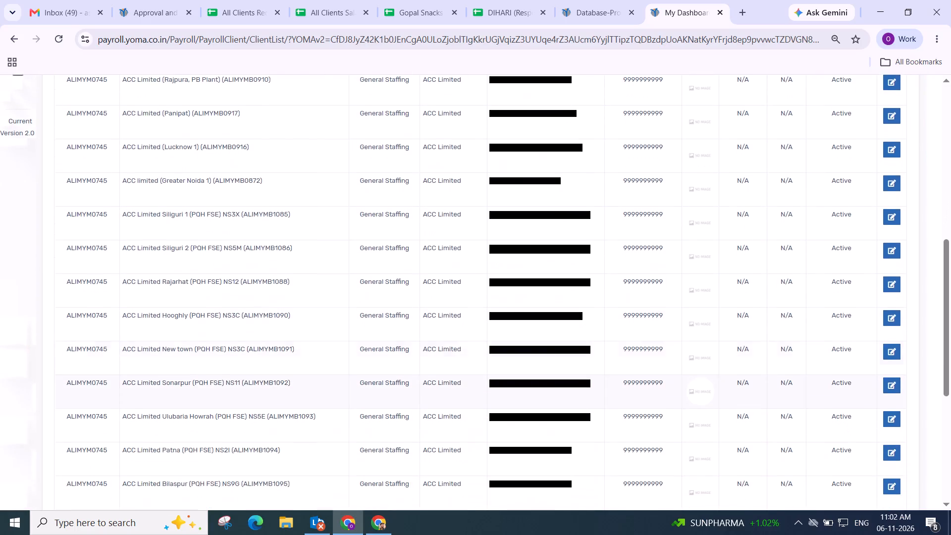
scroll(279, 401, "down", 3)
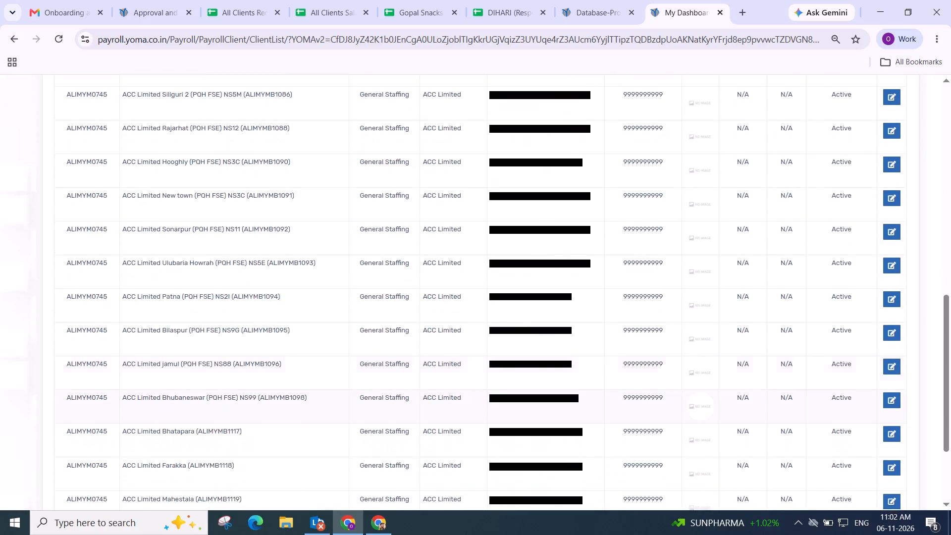
scroll(295, 419, "down", 1)
scroll(252, 404, "down", 1)
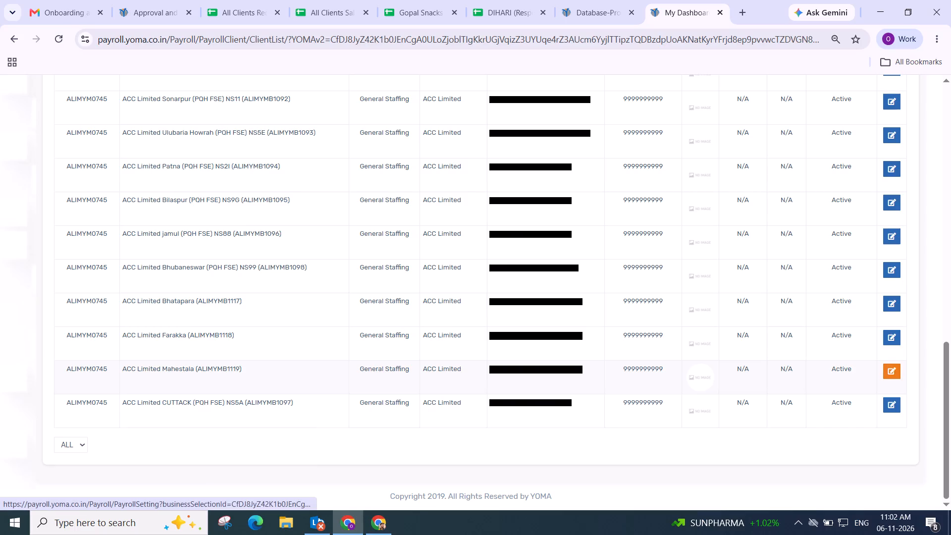
left_click(890, 405)
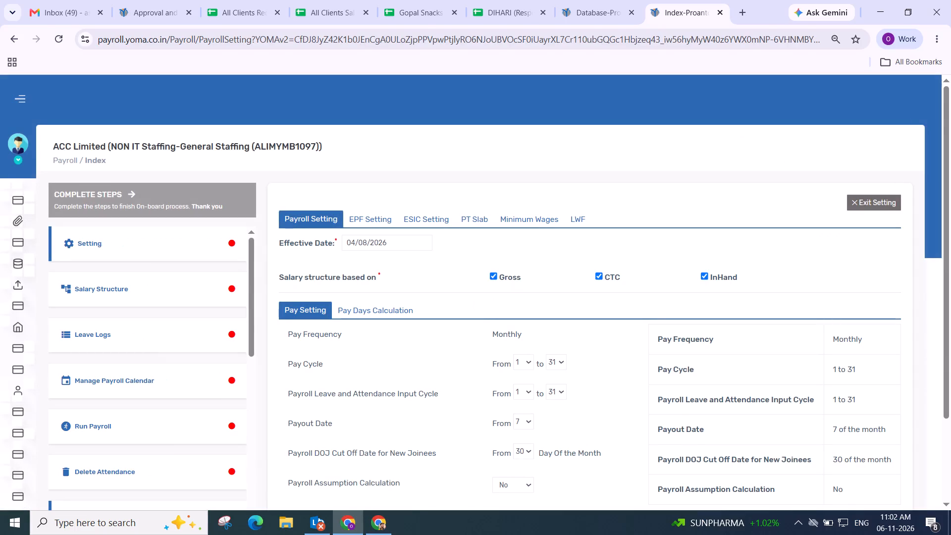
Show the existing salary structures of the ALIMYMB1097 entity with their departments and designations.
scroll(528, 377, "down", 3)
scroll(428, 259, "up", 1)
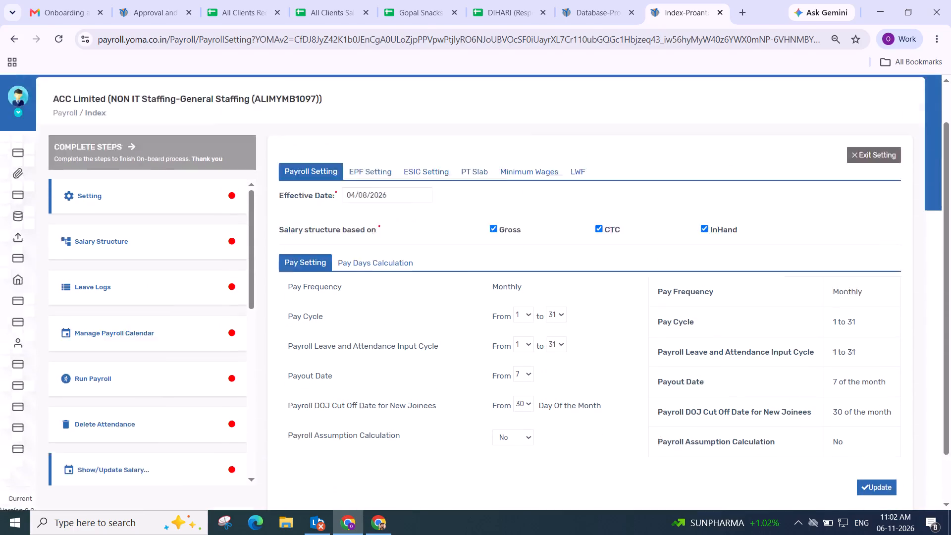
scroll(428, 259, "up", 1)
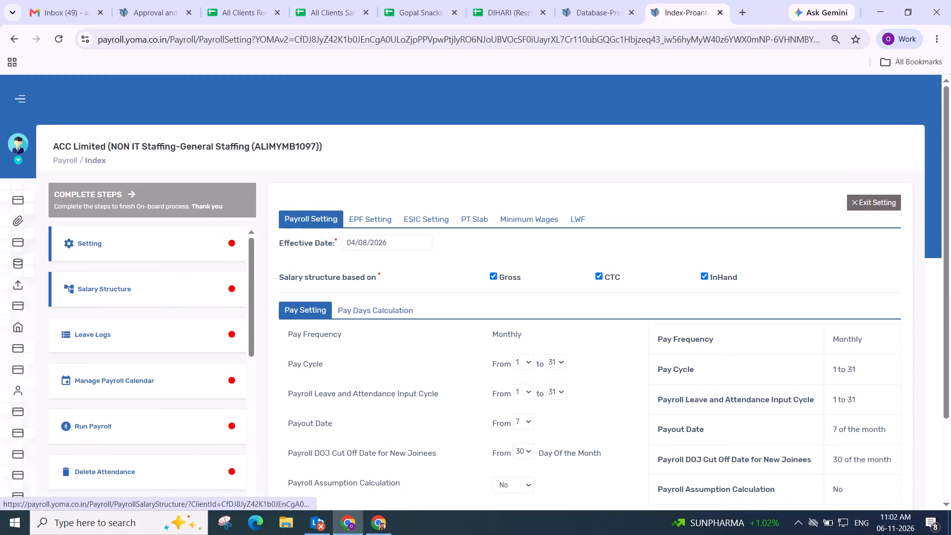
left_click(123, 283)
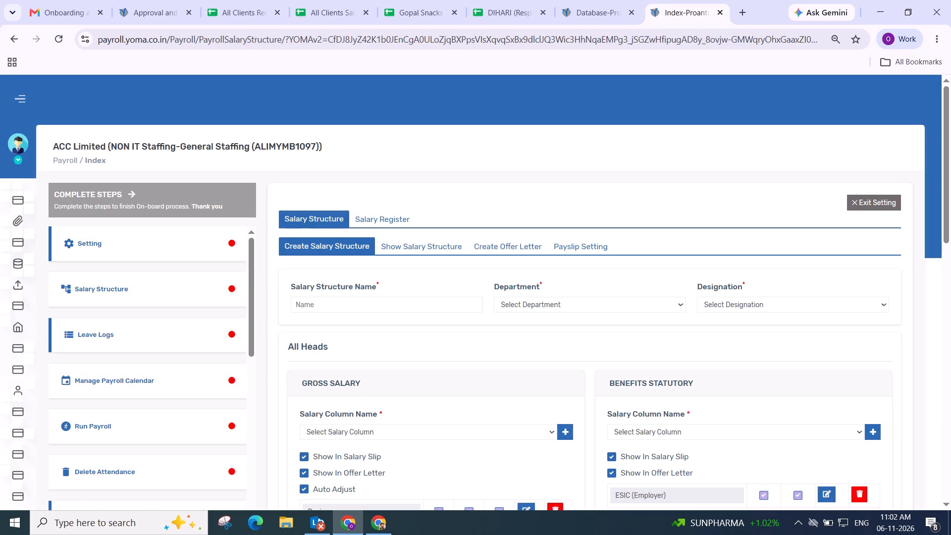
left_click(401, 246)
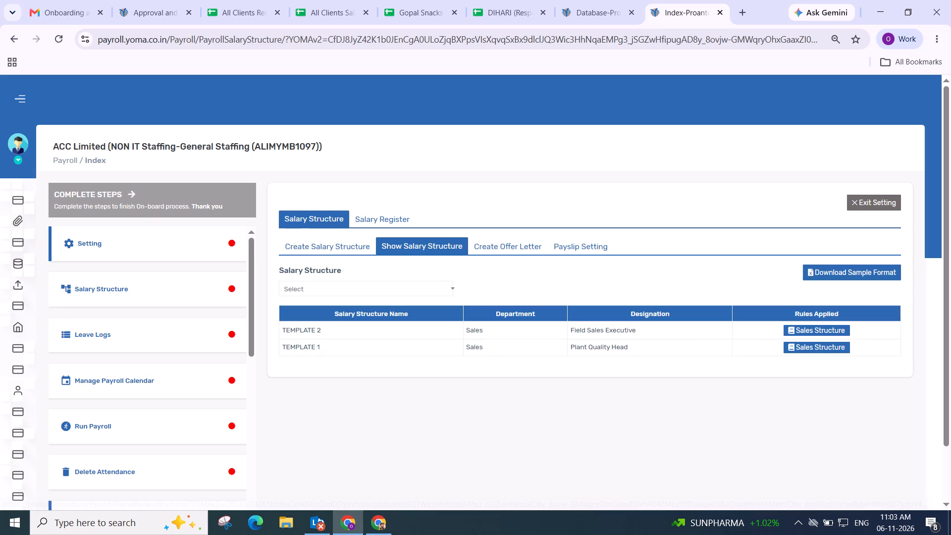
Start a new salary structure for the entity and name it TEMPLATE 3, following the existing template names.
double_click(298, 330)
key("ctrl+c")
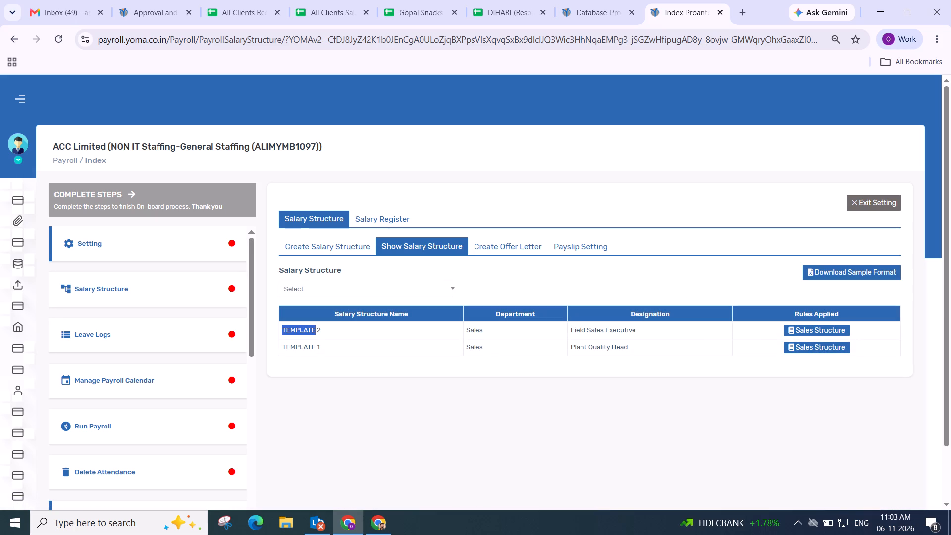
left_click(322, 246)
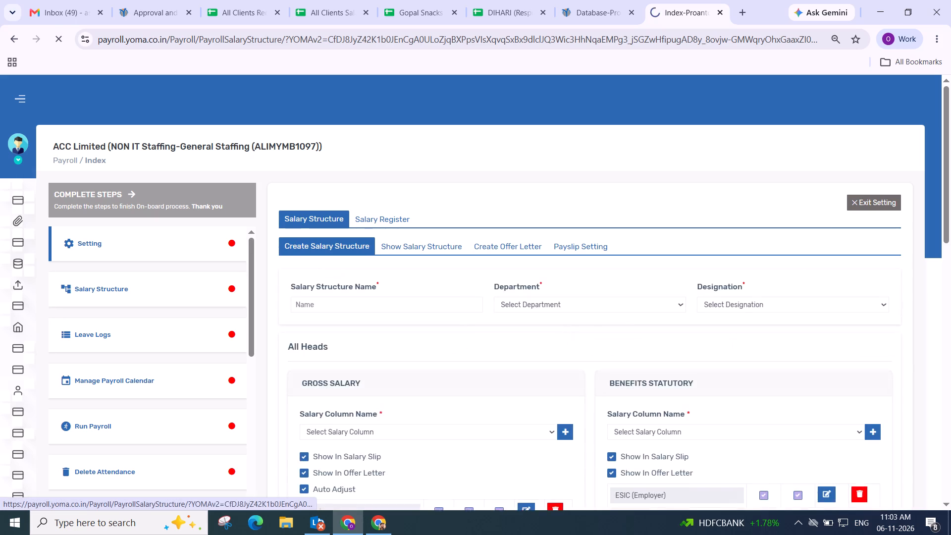
left_click(353, 310)
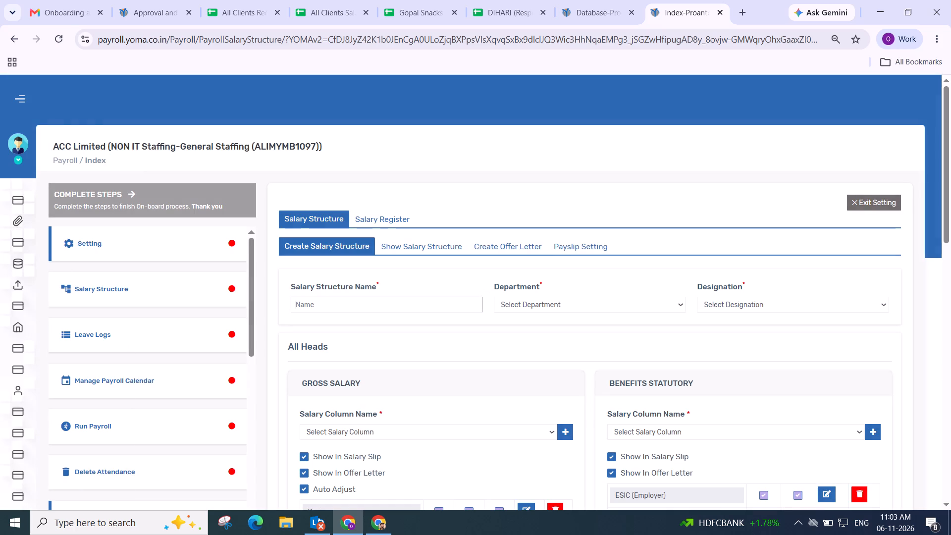
key("ctrl+v")
key("space")
key("3")
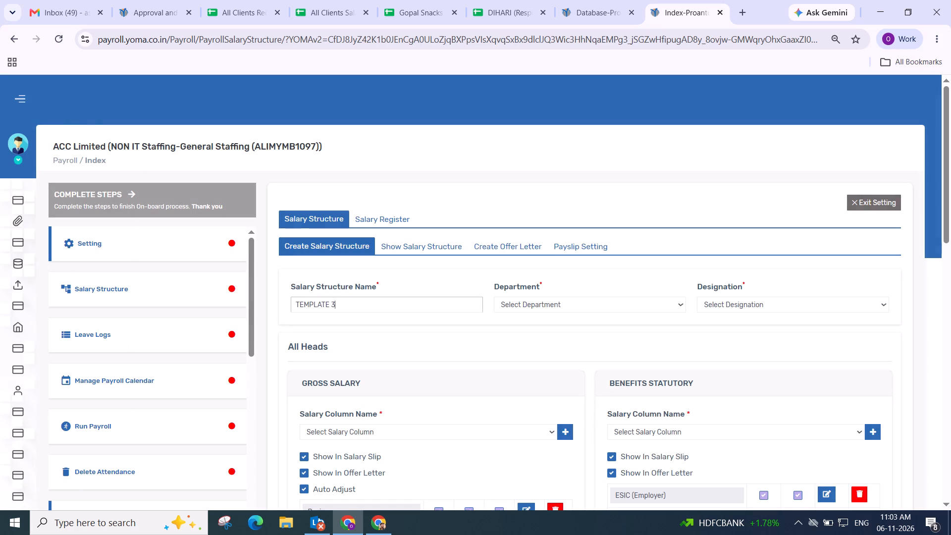
Copy the department from the candidate's Offer Info and set the TEMPLATE 3 salary structure's department to Operations.
left_click(587, 7)
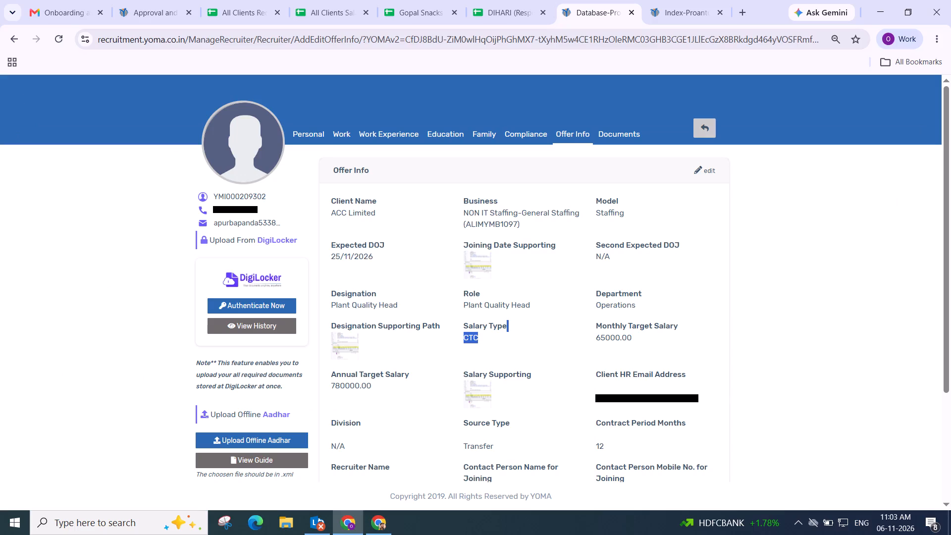
scroll(605, 250, "down", 1)
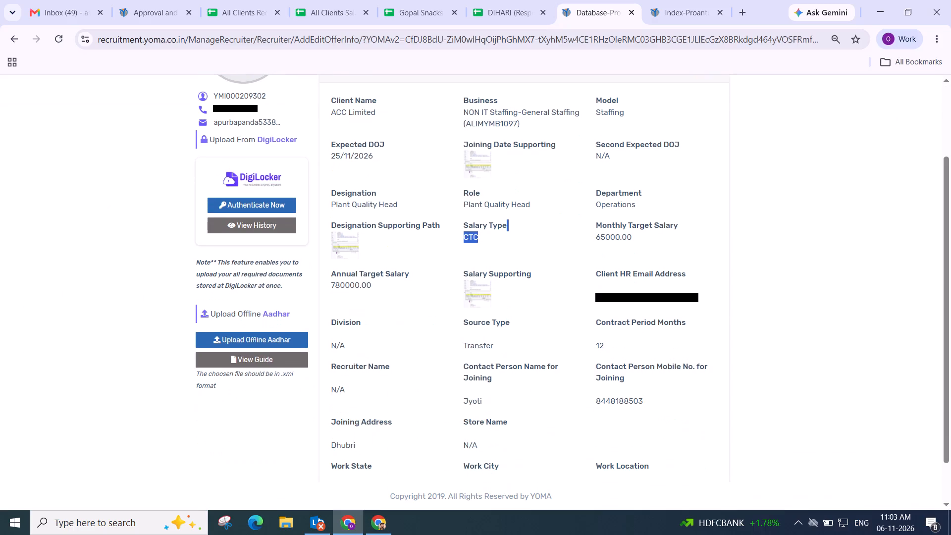
double_click(606, 206)
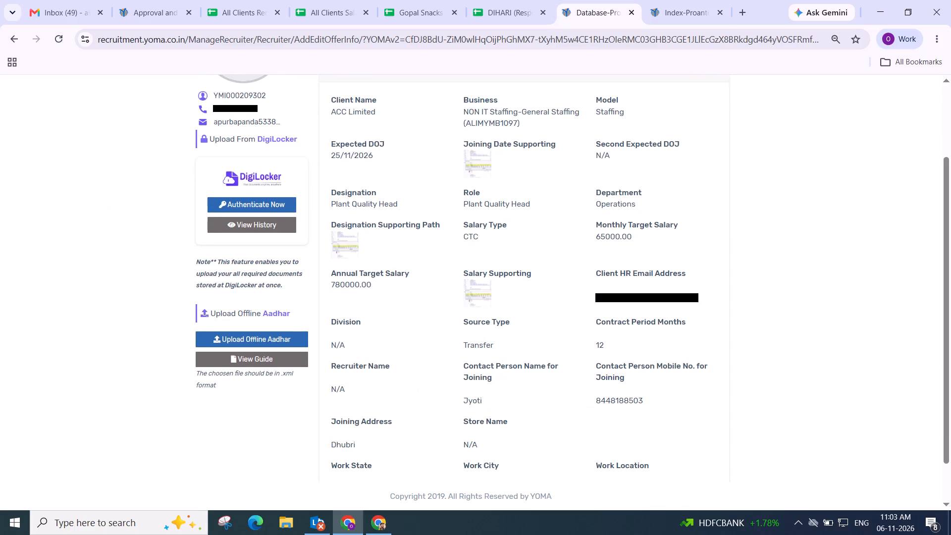
key("ctrl+c")
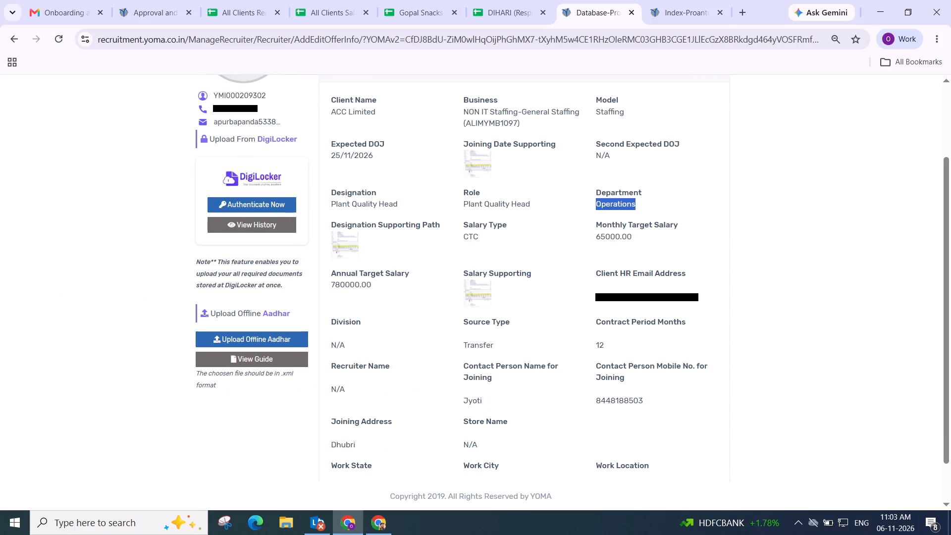
left_click(693, 15)
left_click(528, 304)
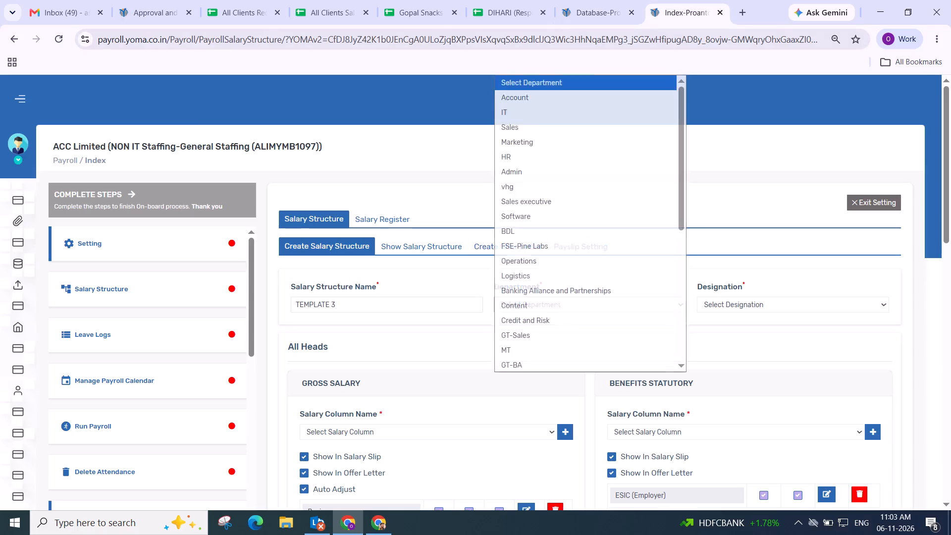
type("operay")
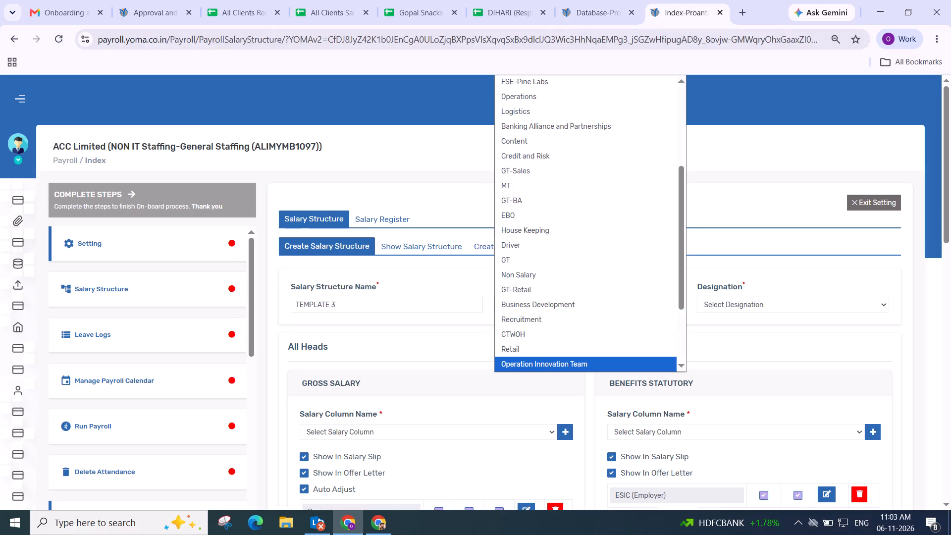
key("Down")
key("Down")
key("Down")
key("Down")
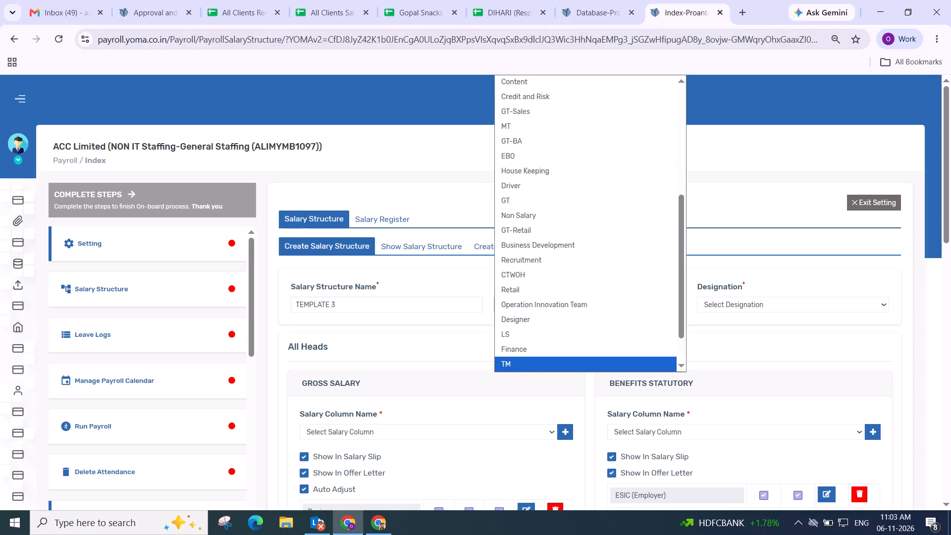
key("Down")
key("Down")
key("Down")
key("Down")
key("Down")
key("Down")
key("Down")
key("Up")
key("Up")
key("Up")
key("Up")
key("Up")
key("Up")
key("Up")
key("Up")
key("Up")
key("Up")
key("Up")
key("Up")
key("Up")
key("Up")
key("Up")
key("Up")
key("Up")
key("Up")
key("Up")
key("Up")
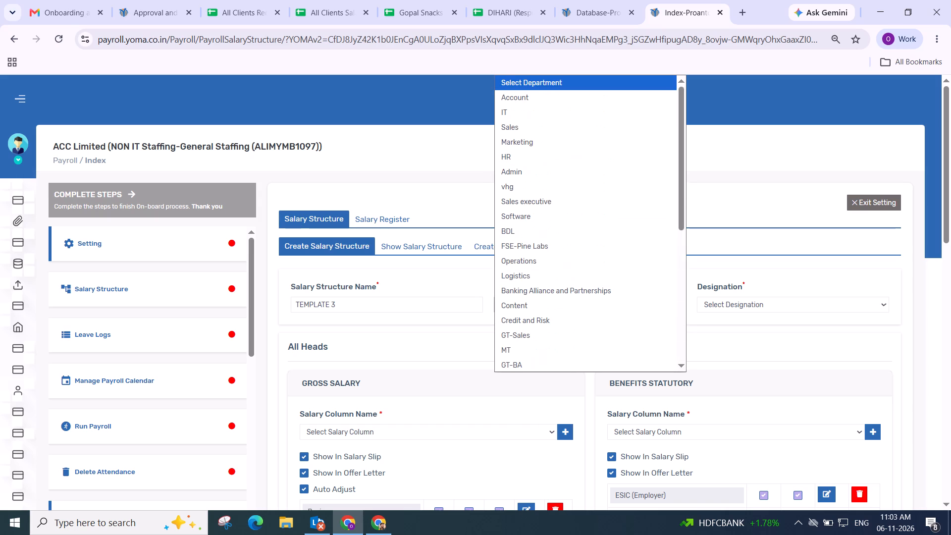
key("Down")
key("Down")
key("Down")
key("Down")
key("Down")
key("Down")
key("Down")
key("Down")
key("Down")
key("Down")
key("Down")
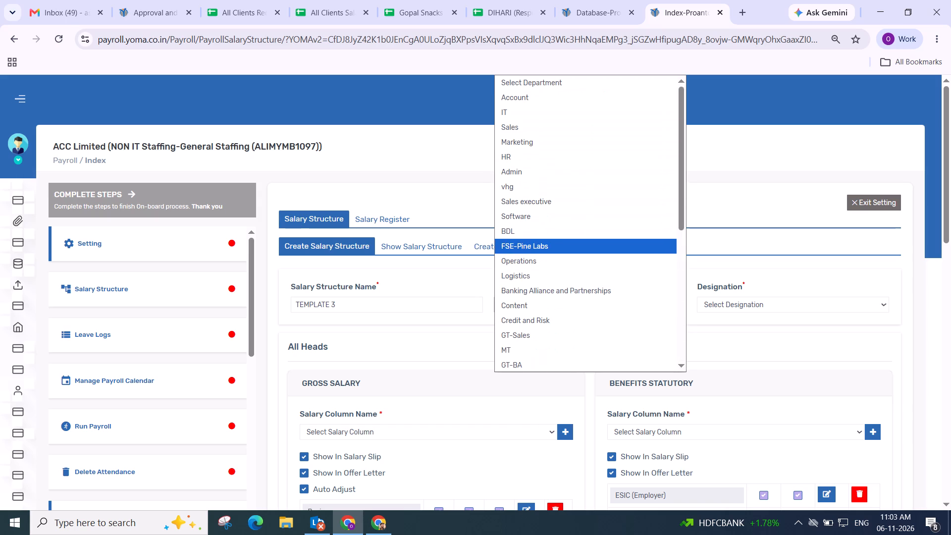
key("Down")
key("Return")
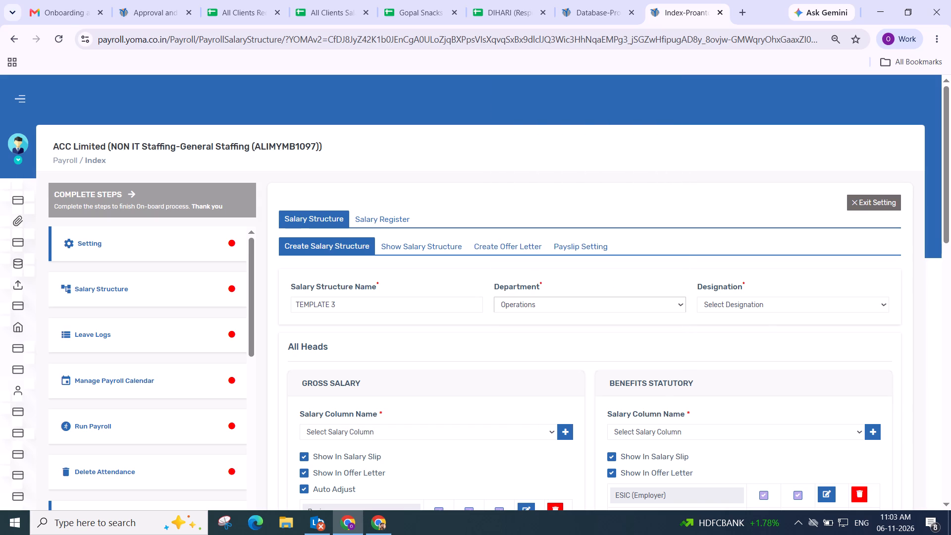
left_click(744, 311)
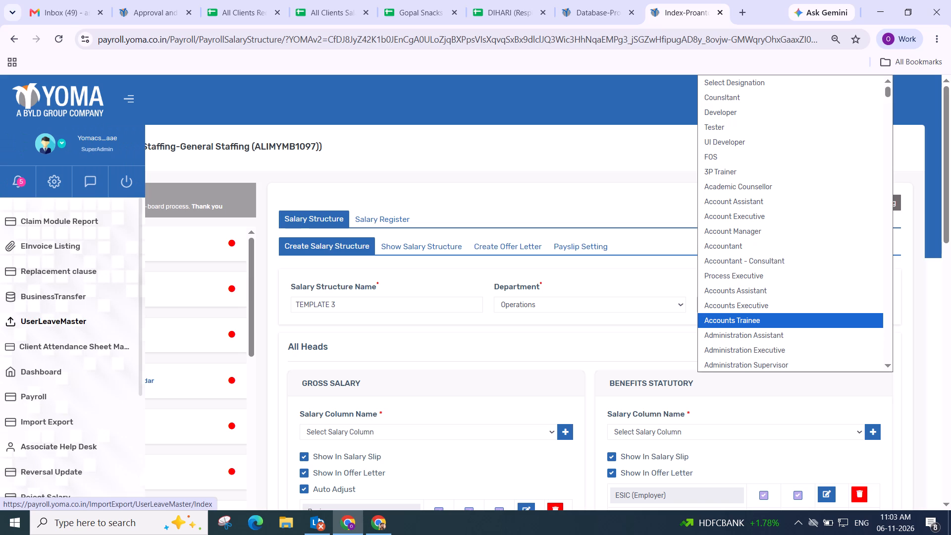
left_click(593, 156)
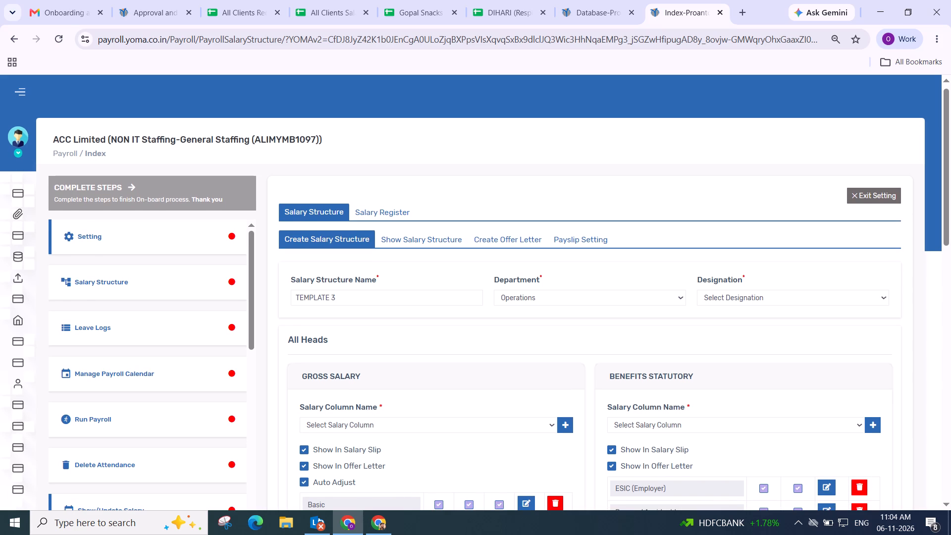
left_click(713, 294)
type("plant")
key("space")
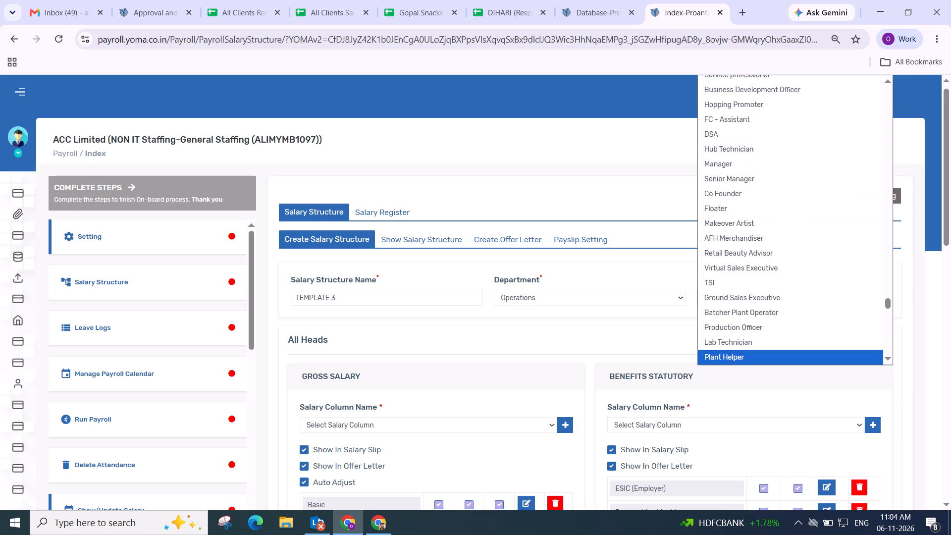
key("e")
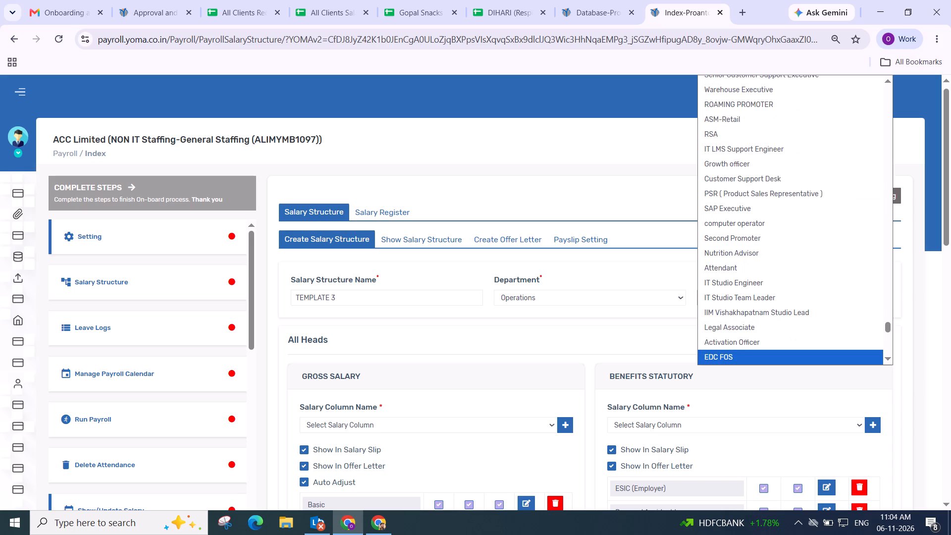
Copy the role from the candidate's Offer Info and set the salary structure's designation to Plant Quality Head.
left_click(585, 9)
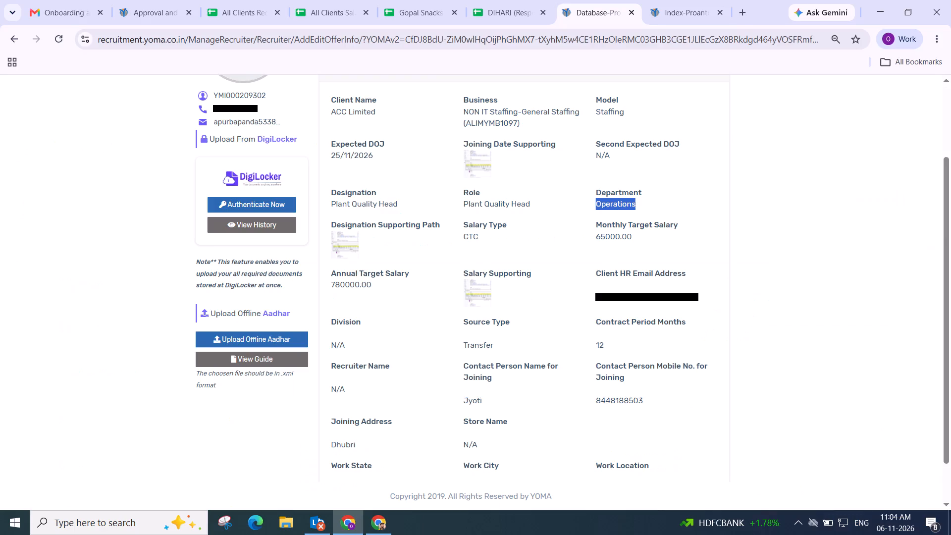
triple_click(481, 205)
key("ctrl+c")
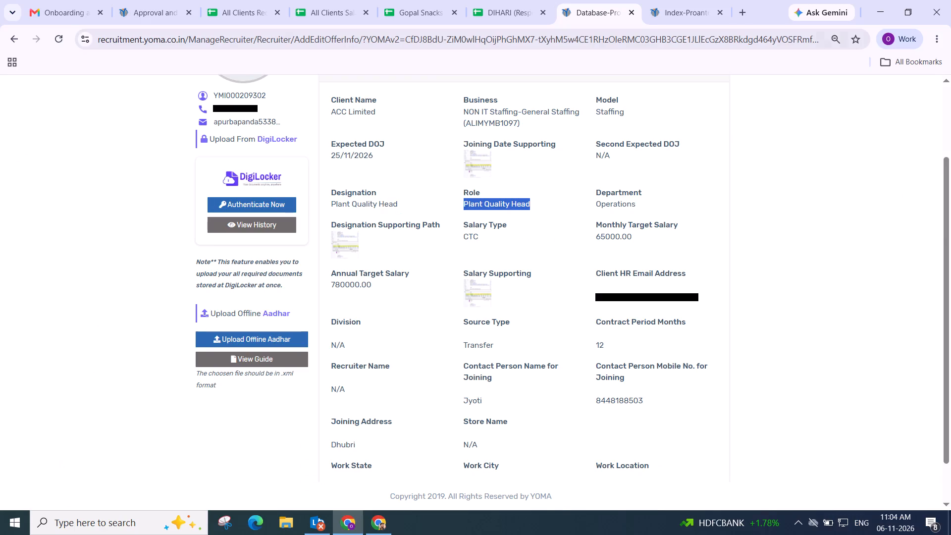
left_click(669, 2)
key("ctrl+f")
key("ctrl+v")
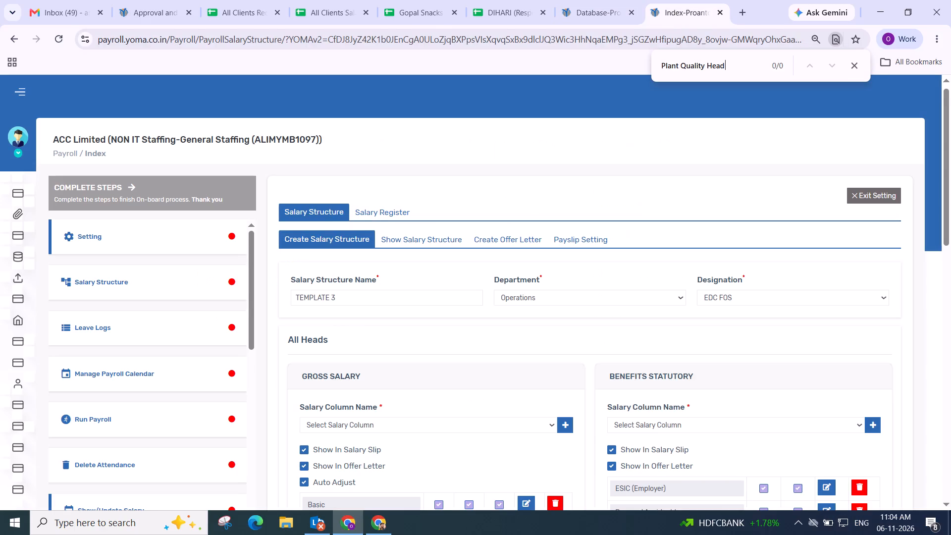
left_click(746, 293)
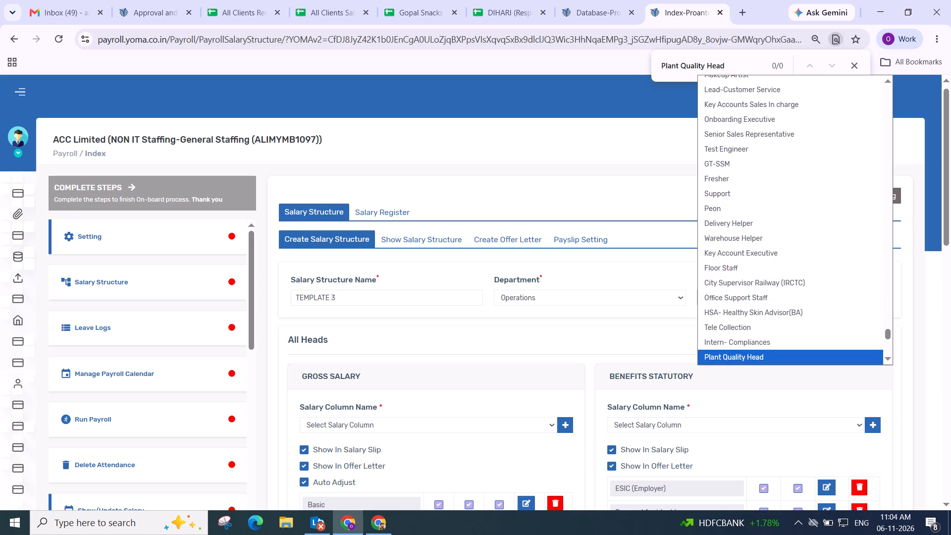
key("Return")
Add the Printable CTC salary column to the CTC heads and save the TEMPLATE 3 salary structure.
scroll(769, 285, "down", 4)
scroll(771, 268, "up", 2)
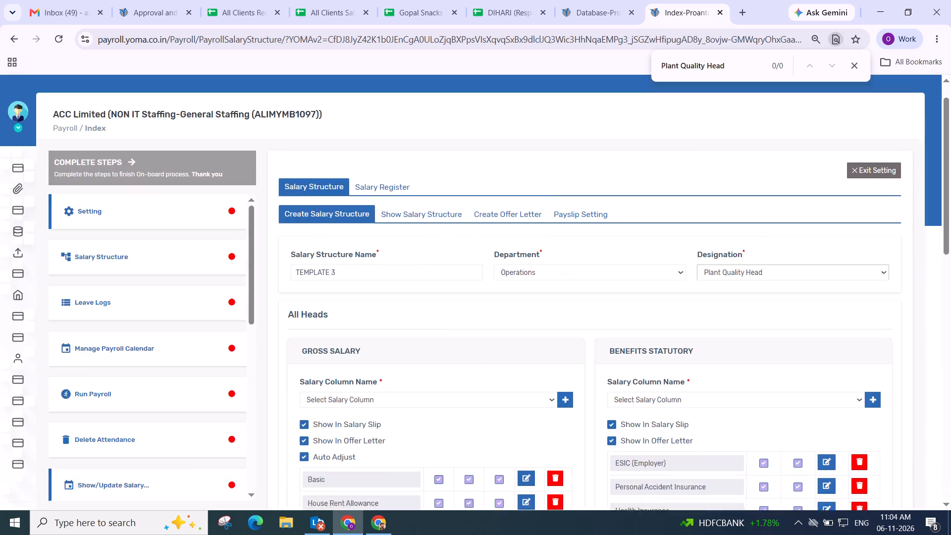
scroll(776, 276, "down", 2)
left_click(752, 190)
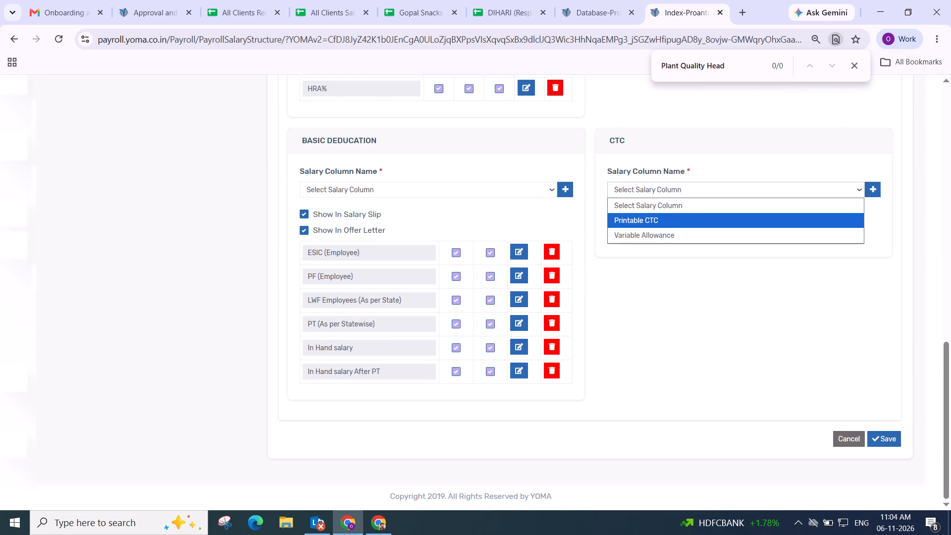
left_click(747, 219)
left_click(872, 188)
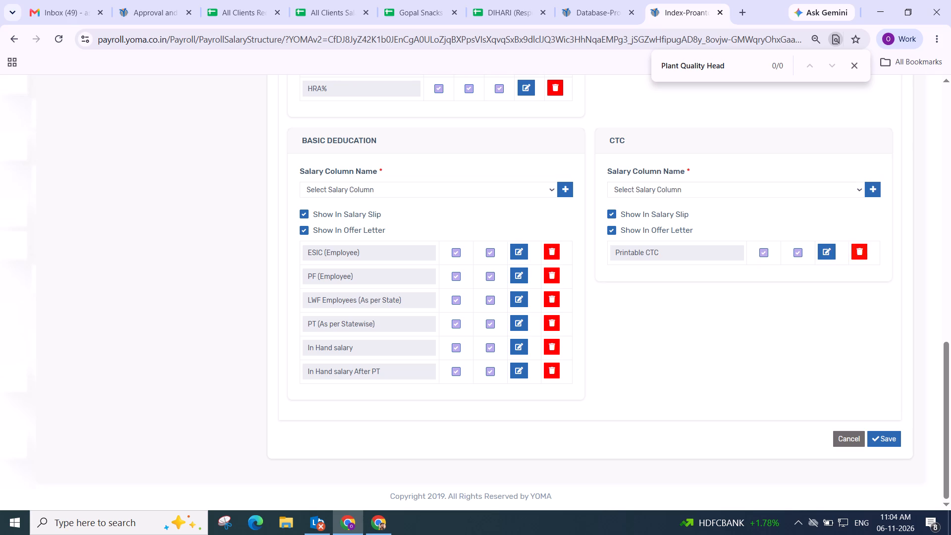
left_click(890, 440)
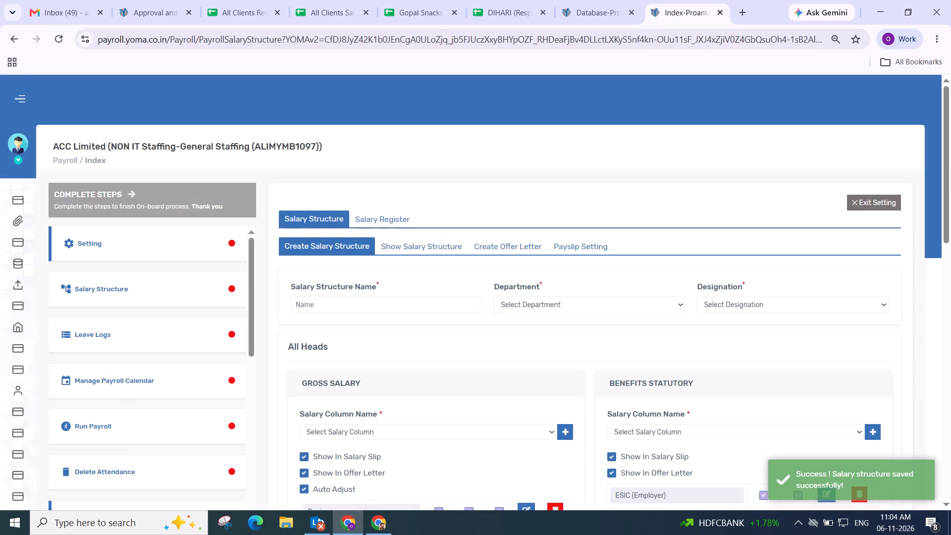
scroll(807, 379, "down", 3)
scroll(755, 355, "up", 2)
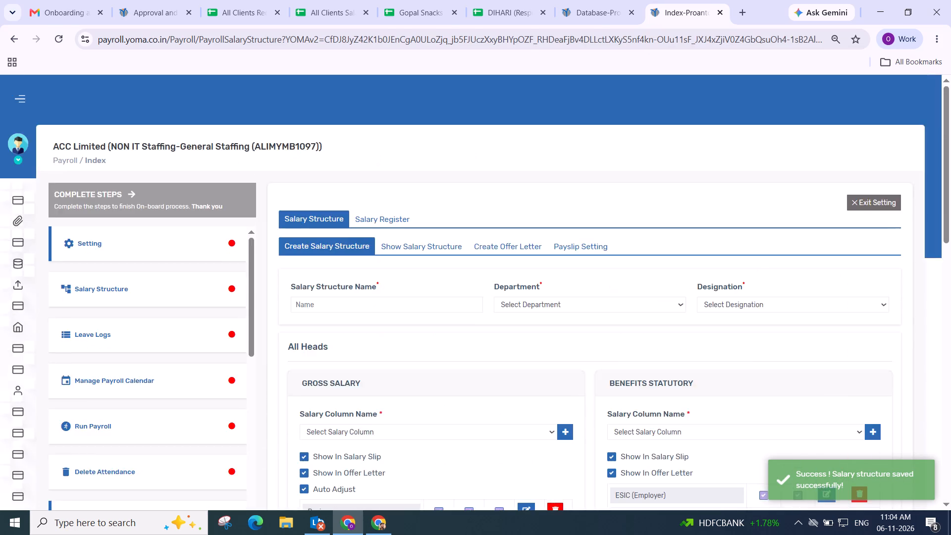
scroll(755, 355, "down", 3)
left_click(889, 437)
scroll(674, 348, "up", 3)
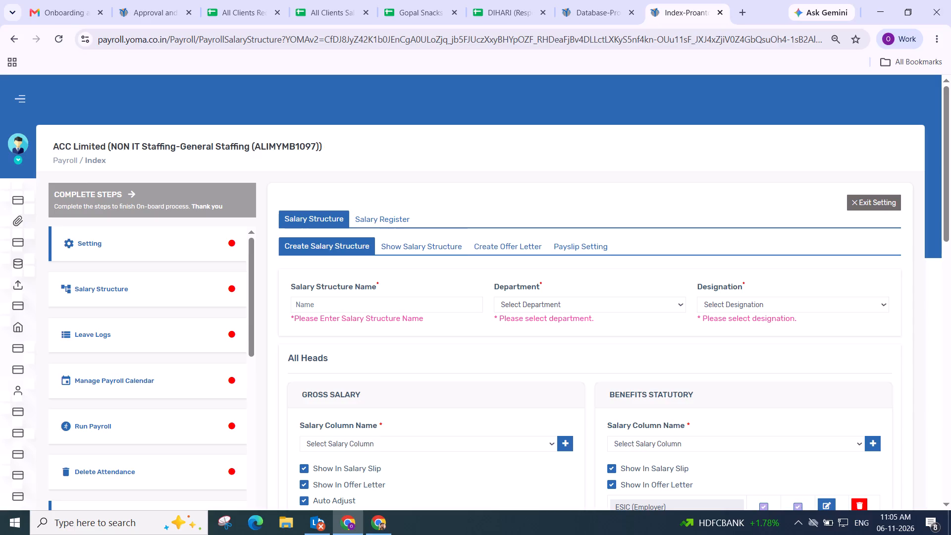
left_click(164, 13)
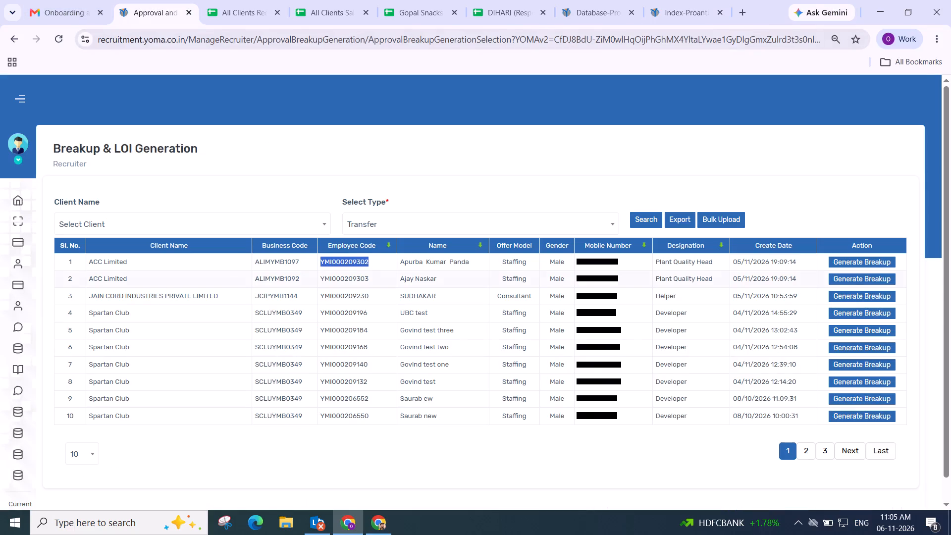
left_click(844, 261)
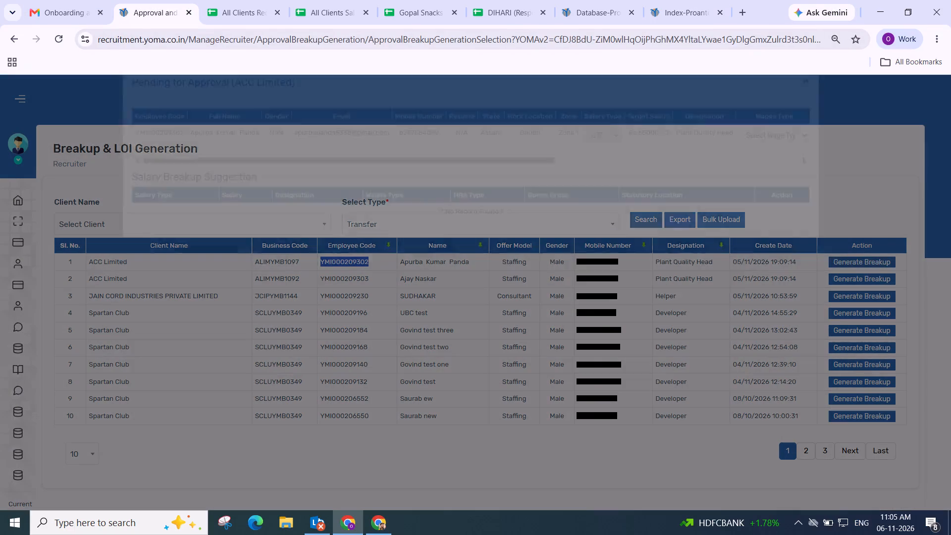
Generate the salary with wages type Semi-Skilled (Basic as Minimum Wages), HRA type Percentage, Bonus 8.33% and statutory location Bishalgarh.
left_click(347, 189)
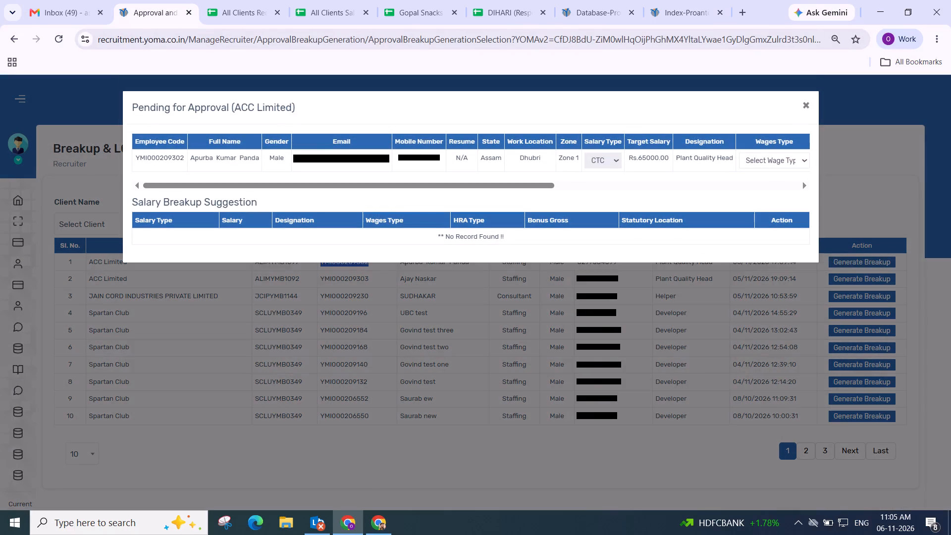
left_click_drag(329, 187, 886, 149)
left_click(370, 160)
left_click(370, 206)
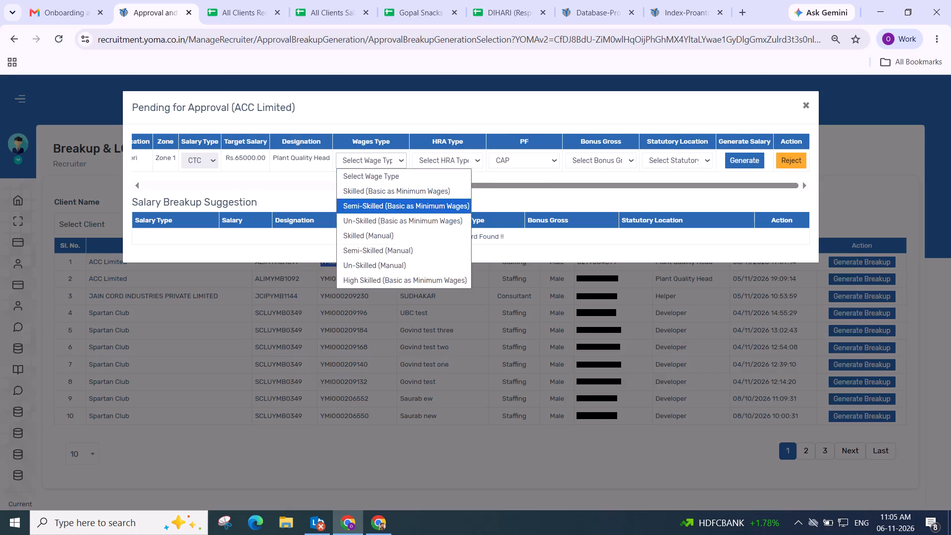
left_click(442, 162)
left_click(447, 190)
left_click(612, 148)
left_click(606, 161)
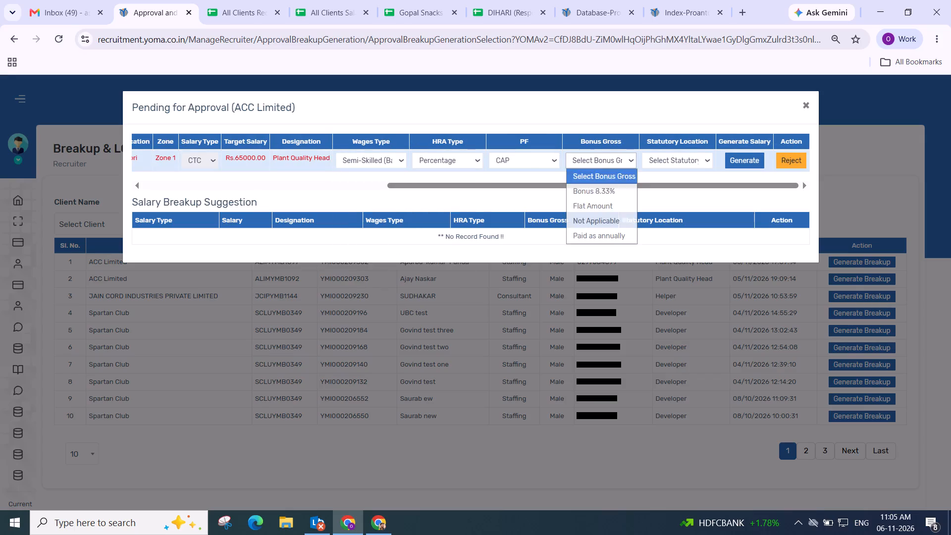
left_click(607, 188)
left_click(661, 159)
left_click(670, 211)
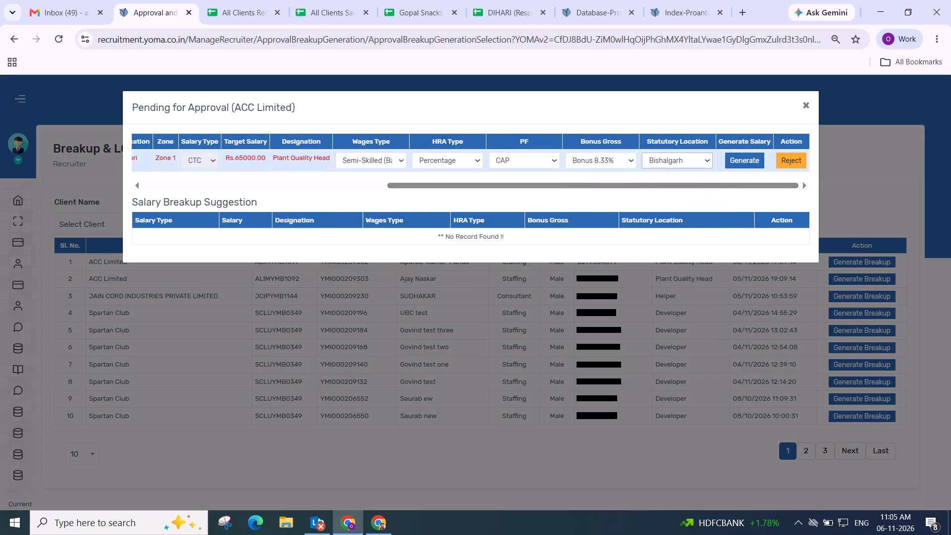
left_click(732, 157)
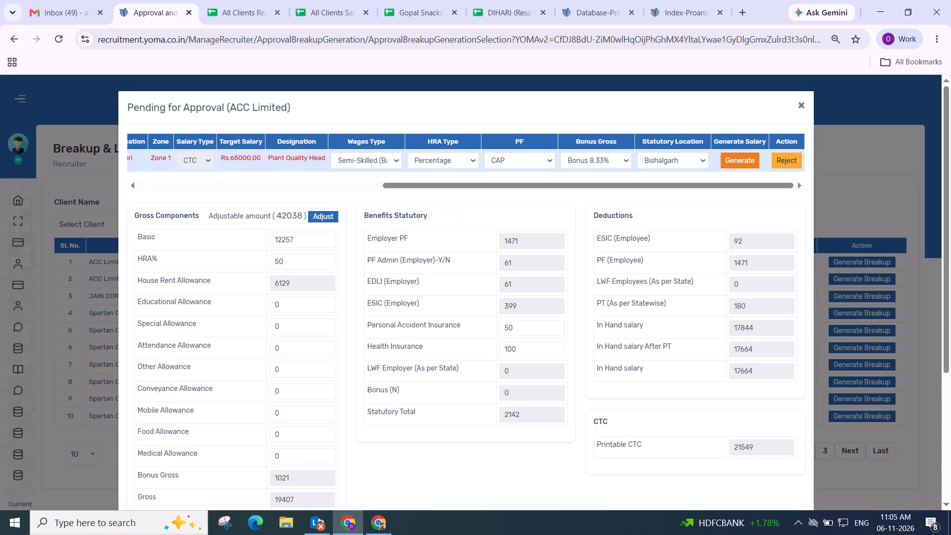
Adjust the gross components to use up the adjustable amount and save the candidate's salary breakup.
left_click(322, 219)
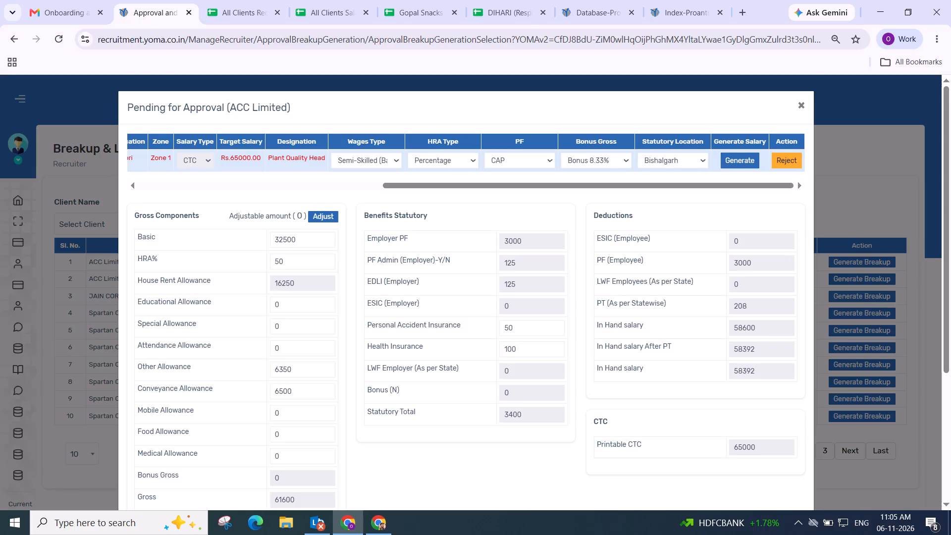
scroll(330, 228, "down", 2)
left_click(786, 420)
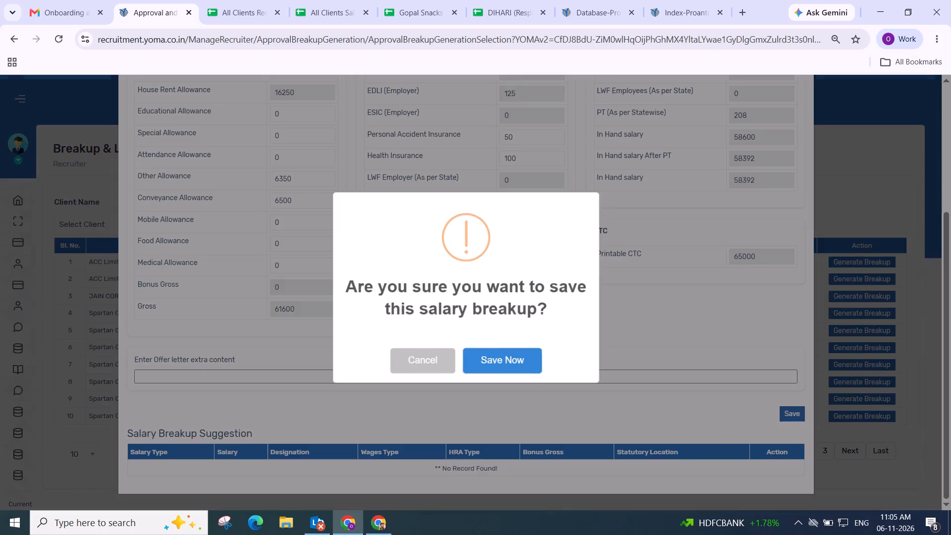
left_click(494, 371)
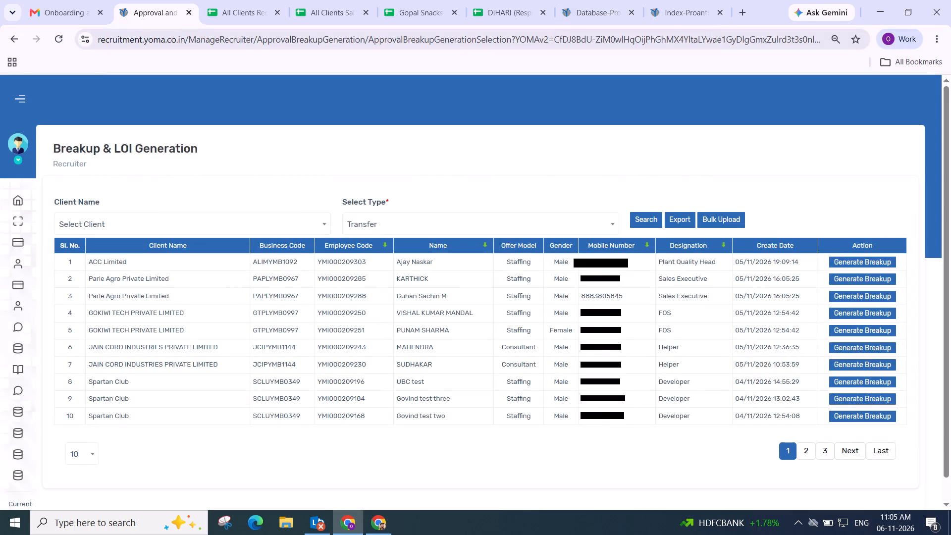
scroll(612, 156, "down", 4)
scroll(631, 182, "up", 4)
scroll(663, 229, "down", 3)
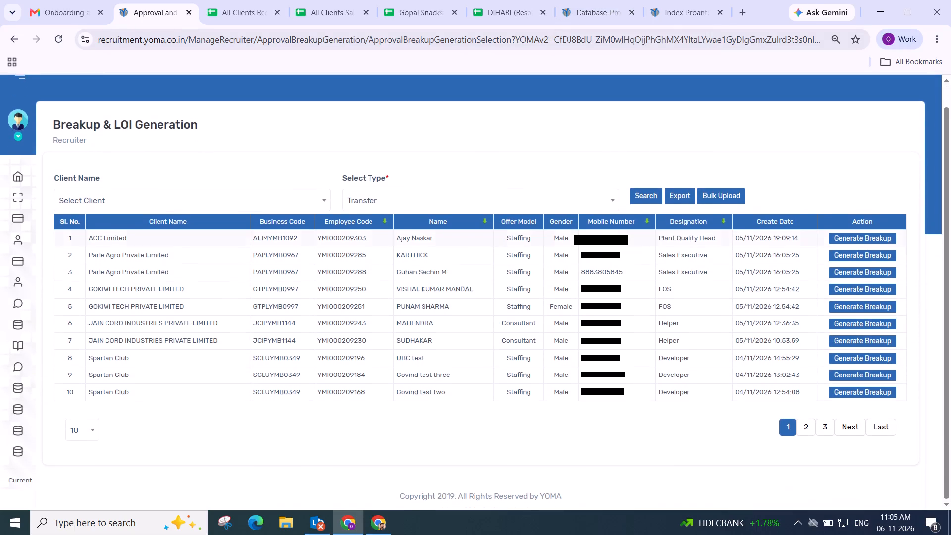
left_click(847, 236)
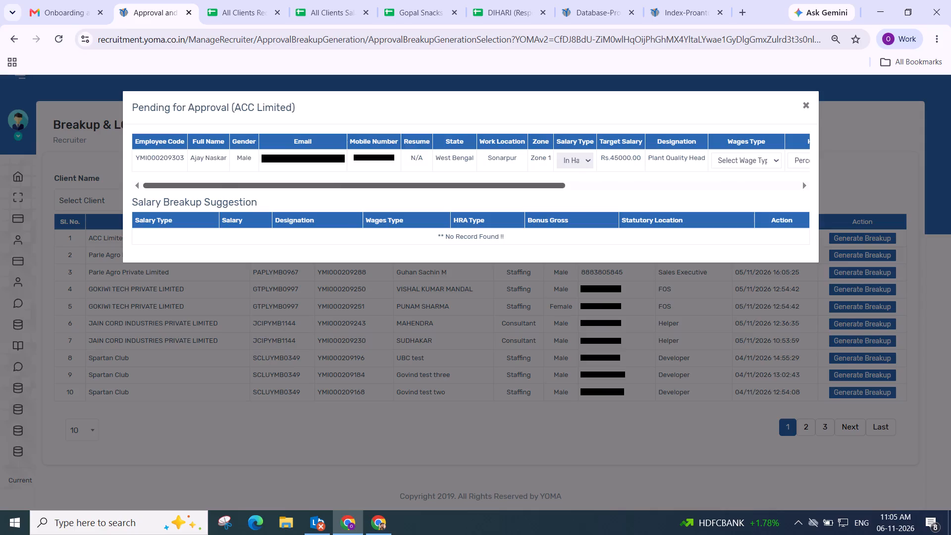
Try to generate the salary with wages type Semi-Skilled (Basic as Minimum Wages), Bonus 8.33% and statutory location Kolkata.
left_click_drag(325, 183, 722, 183)
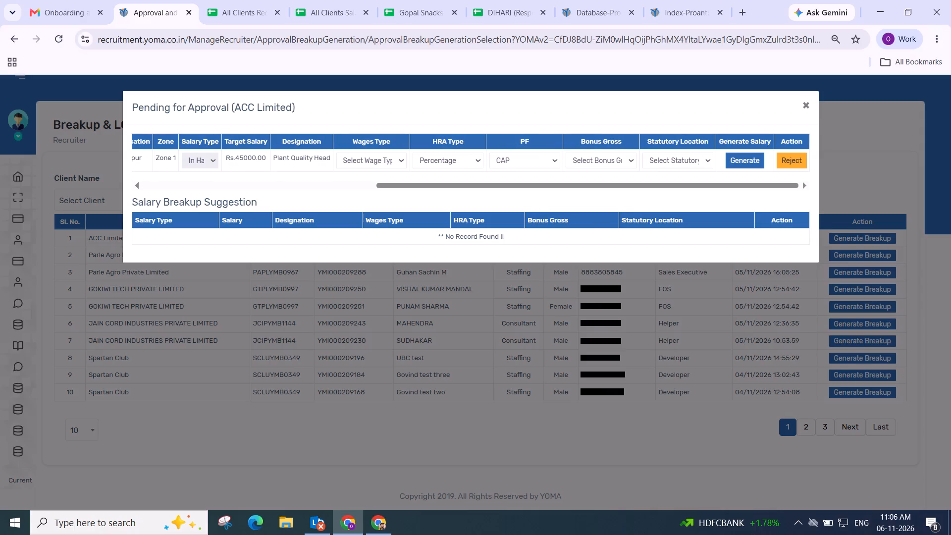
left_click(356, 157)
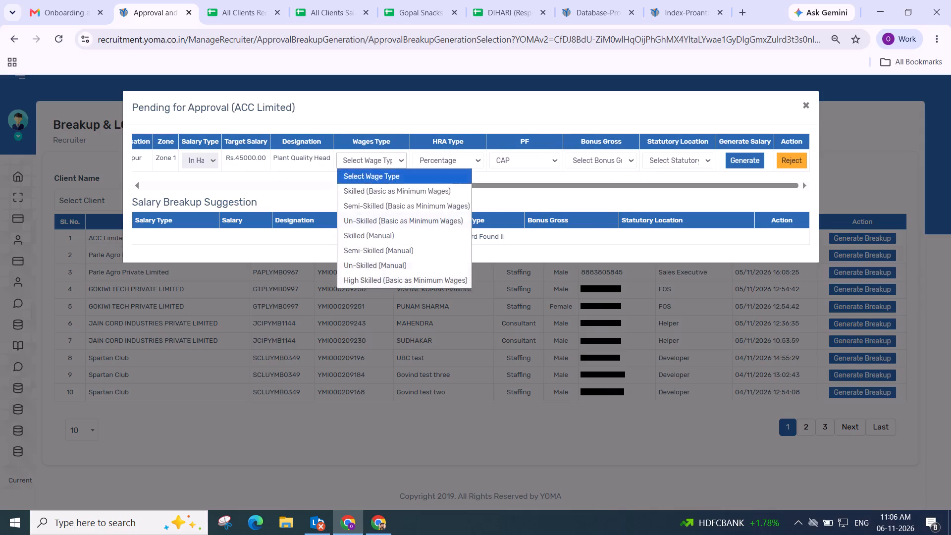
left_click(364, 209)
left_click(446, 165)
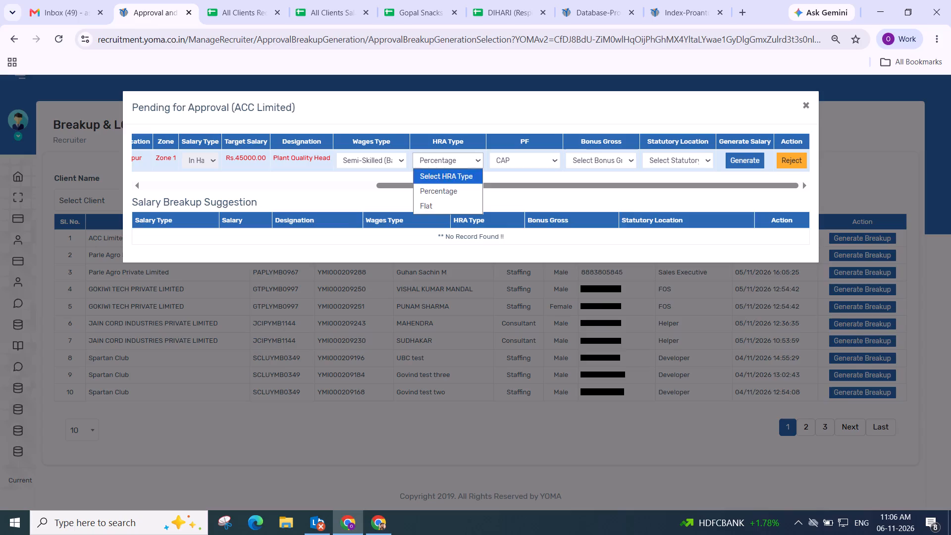
left_click(597, 161)
left_click(600, 189)
left_click(677, 161)
left_click(670, 214)
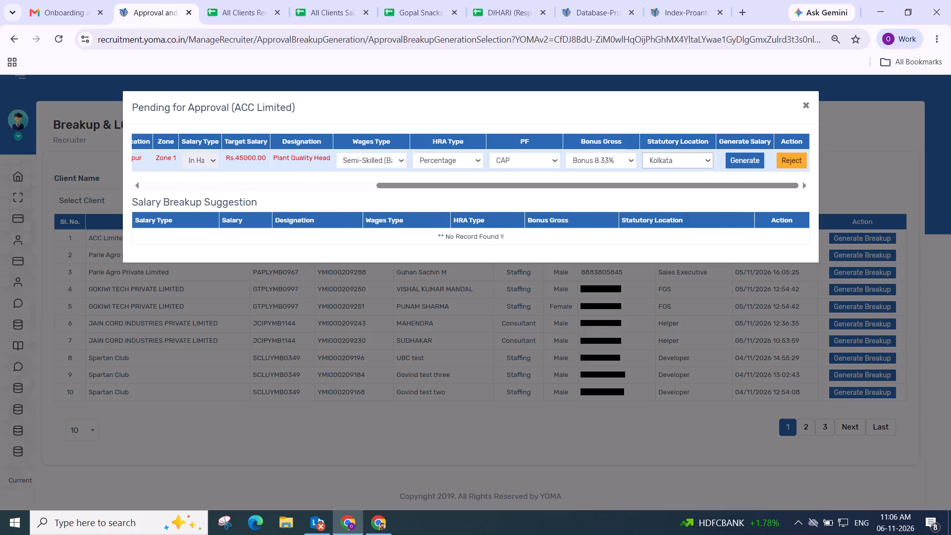
left_click(739, 157)
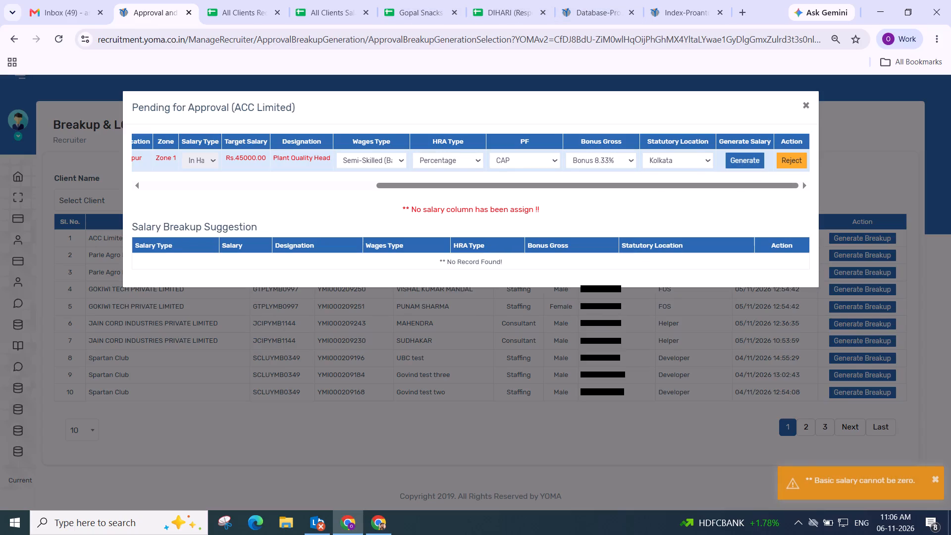
Copy the candidate's mobile number from the pending approval and filter the Associate Database by it.
left_click_drag(540, 186, 485, 183)
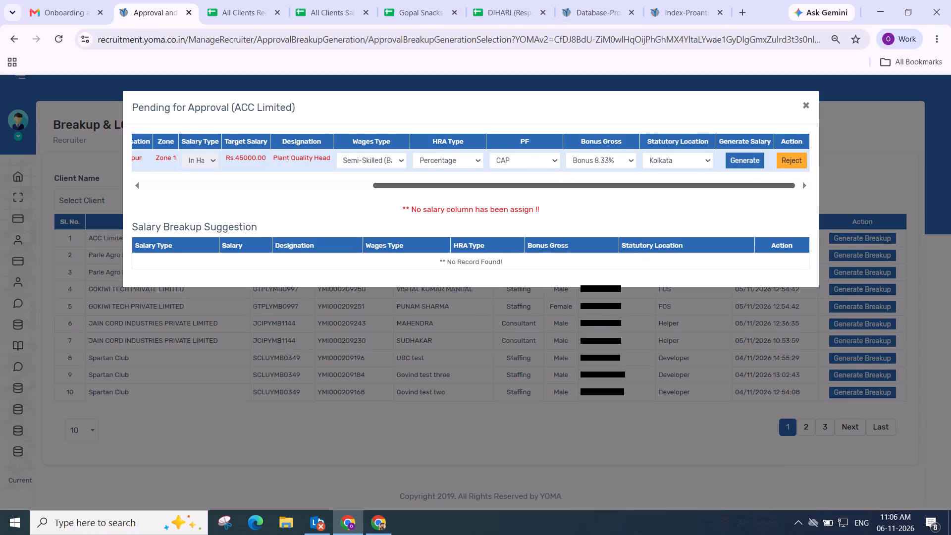
left_click_drag(485, 183, 242, 182)
double_click(367, 161)
double_click(368, 160, "ctrl")
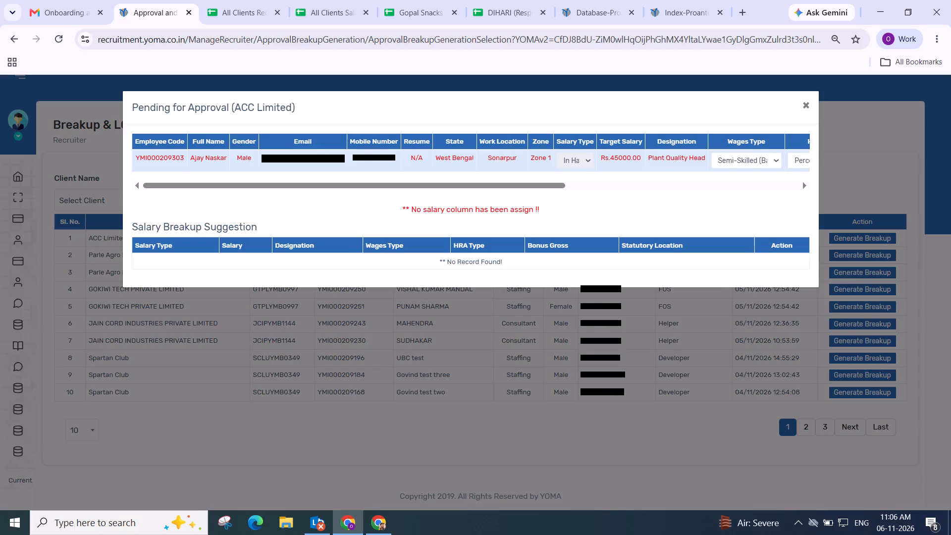
key("ctrl+c")
left_click(583, 21)
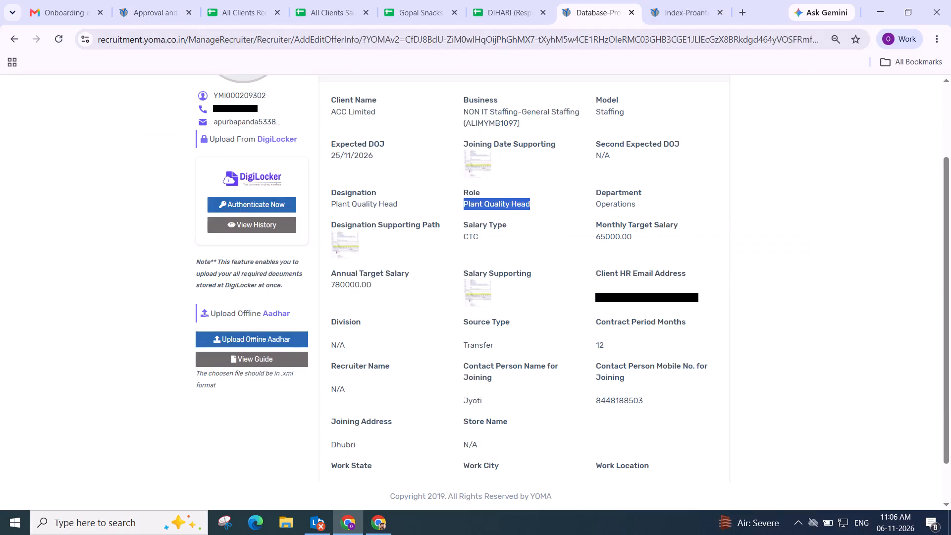
scroll(737, 151, "up", 2)
left_click(711, 126)
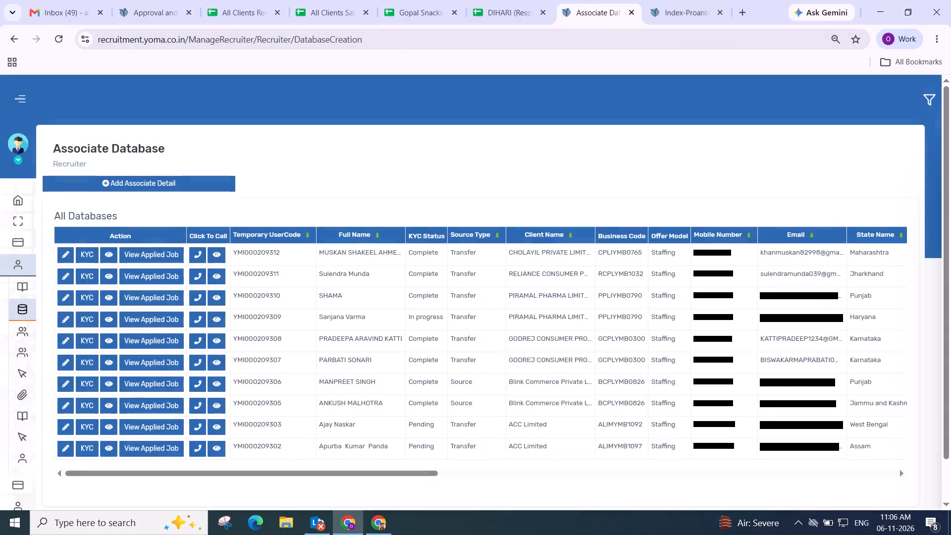
left_click(925, 100)
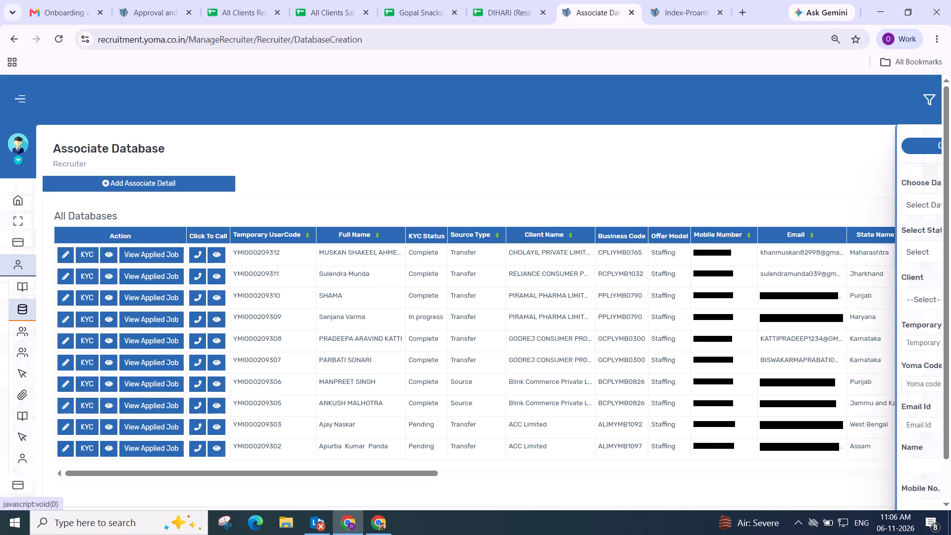
scroll(875, 242, "down", 2)
left_click(836, 212)
key("ctrl+v")
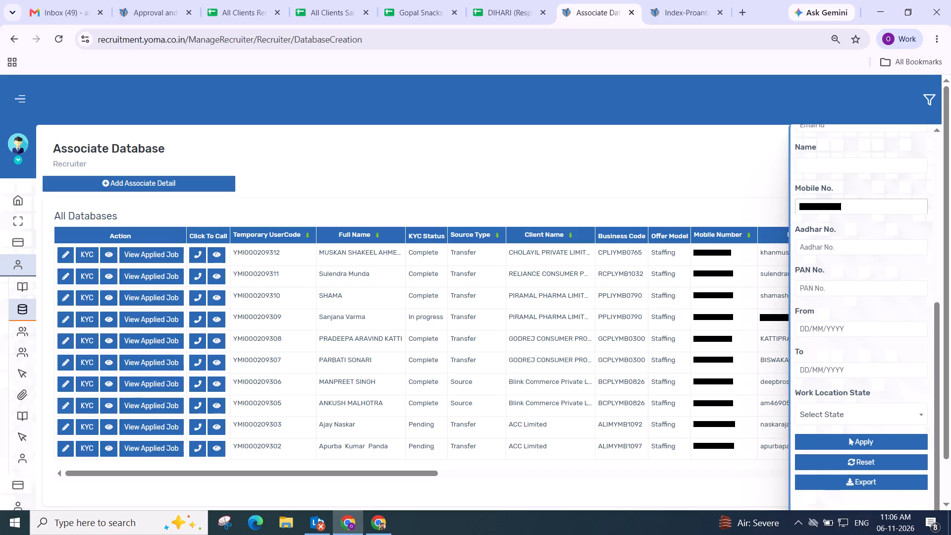
scroll(820, 252, "up", 2)
scroll(823, 268, "down", 5)
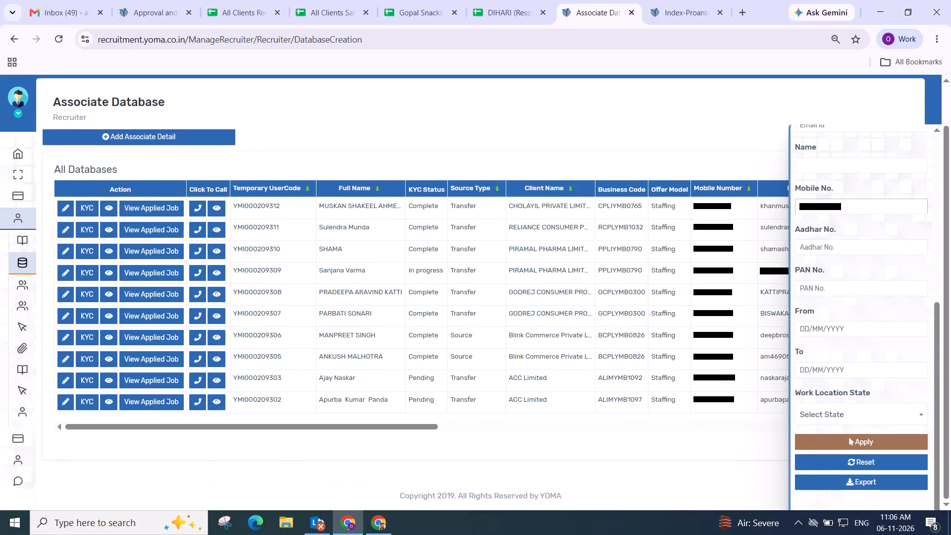
left_click(830, 440)
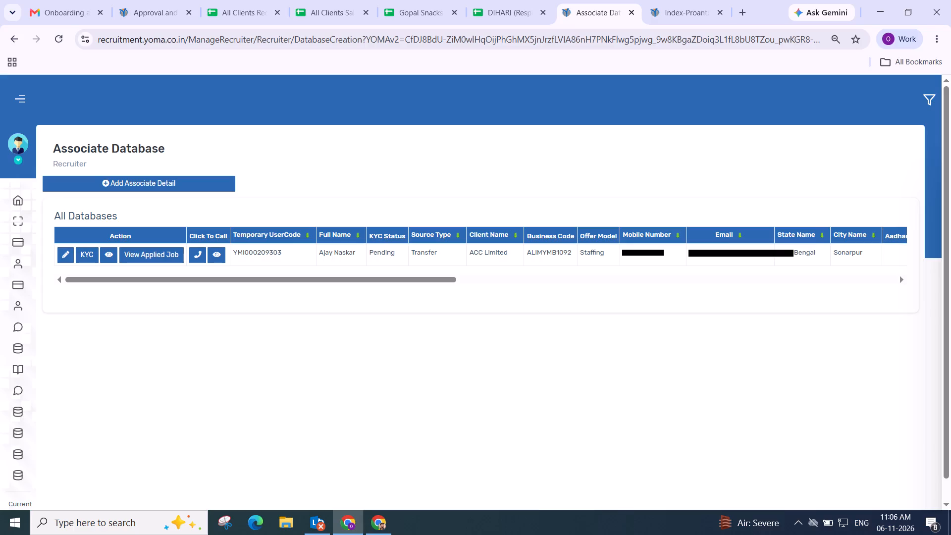
Open the filtered associate's profile and put its Offer Info into edit mode.
left_click(68, 254)
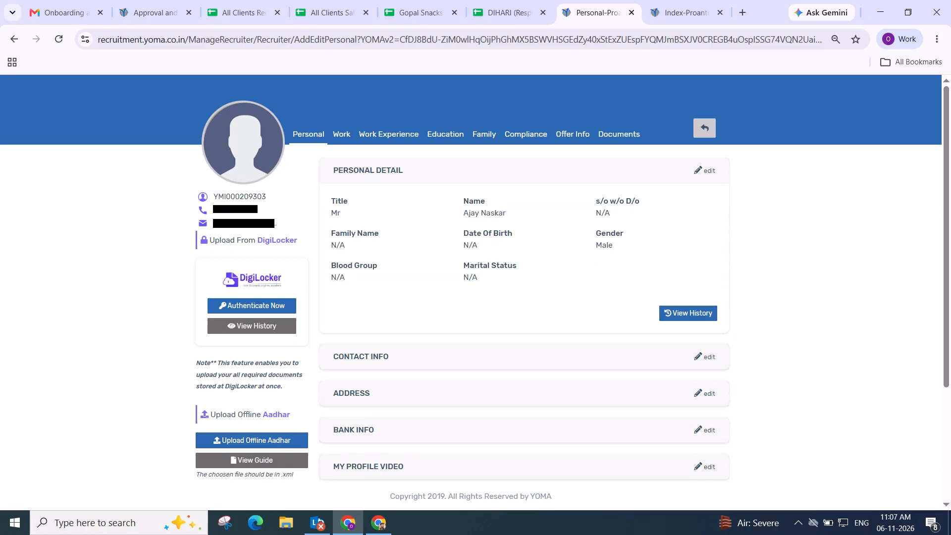
left_click(574, 137)
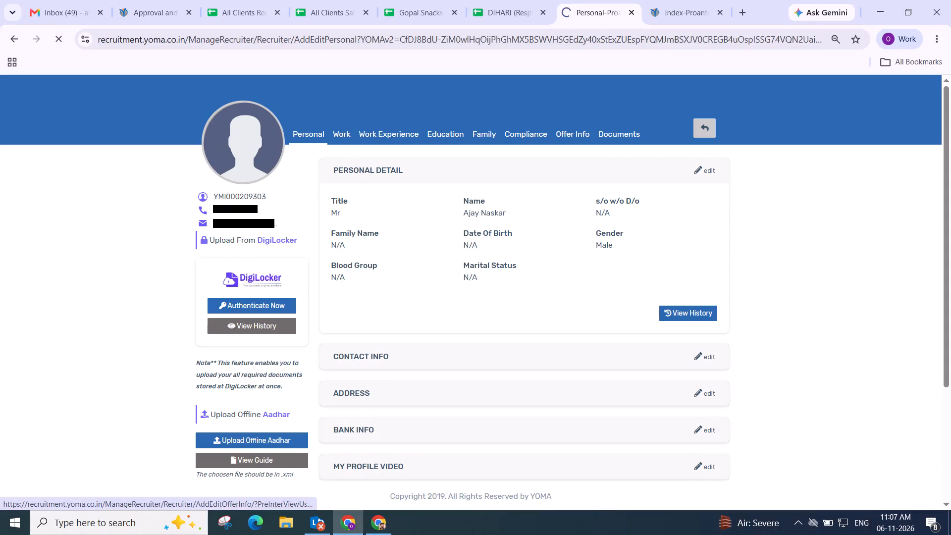
scroll(634, 246, "up", 3)
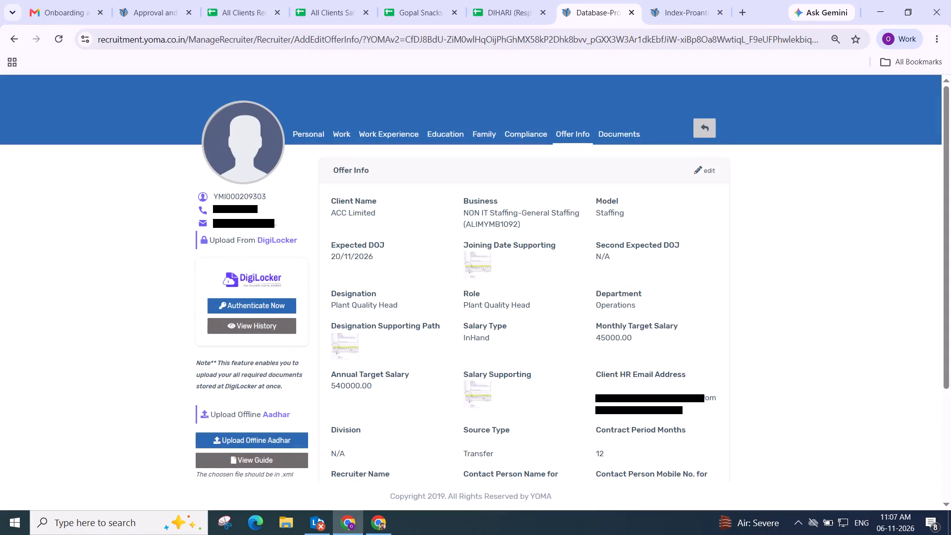
scroll(634, 246, "down", 5)
scroll(634, 246, "up", 4)
left_click(704, 166)
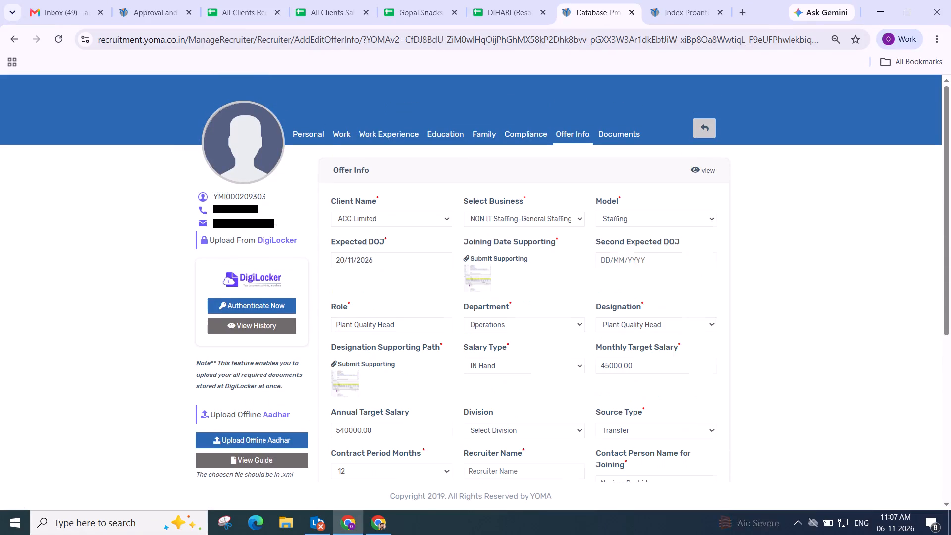
Examine the candidate's offer details, including business code, department, designation, salary type and work location, and the available business options.
scroll(614, 221, "down", 3)
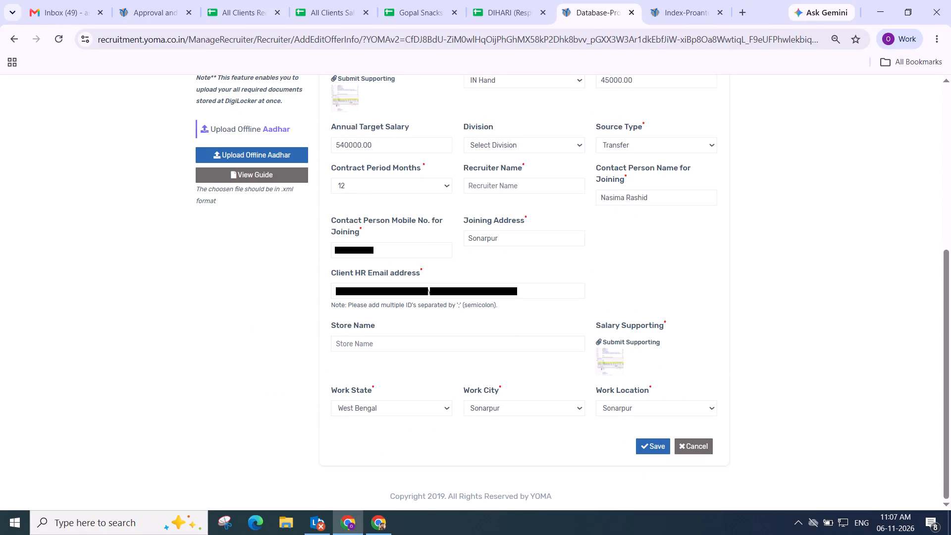
scroll(562, 234, "up", 4)
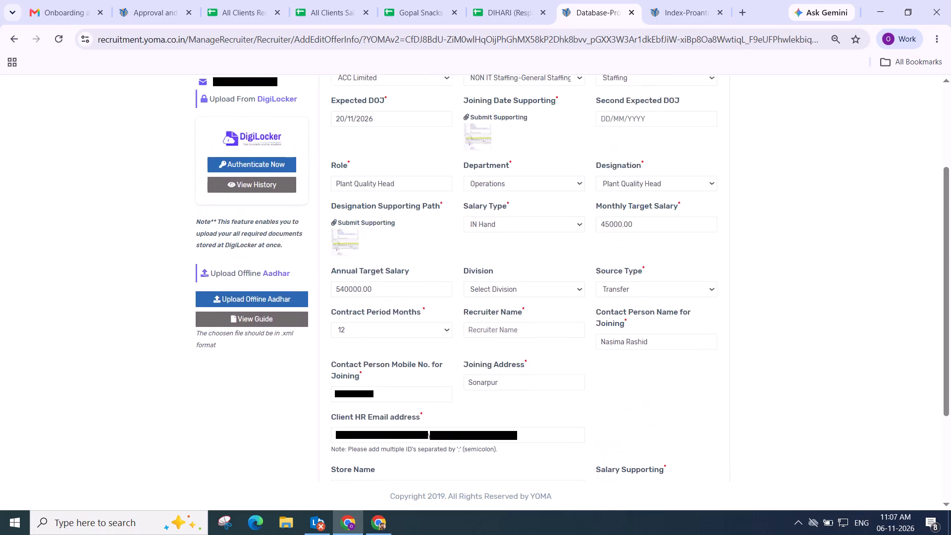
scroll(548, 240, "up", 3)
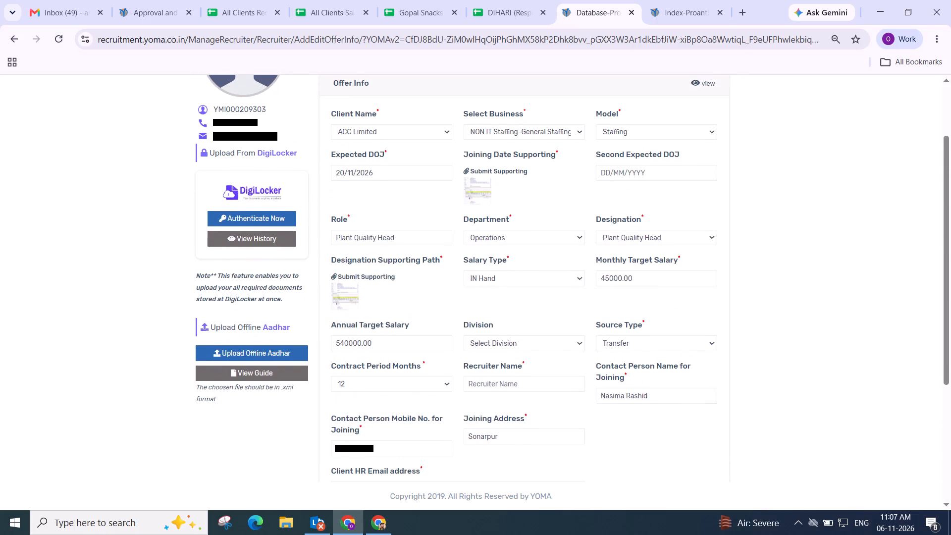
scroll(548, 240, "up", 5)
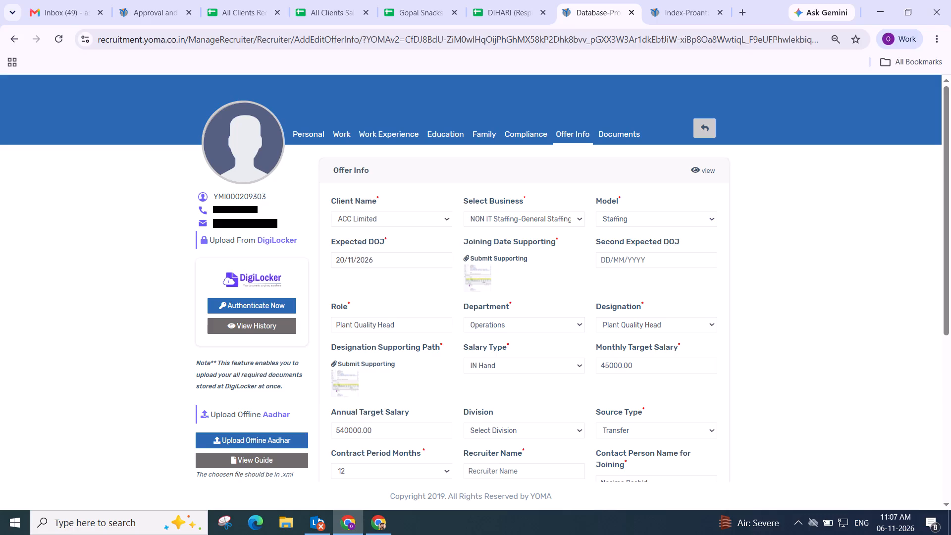
scroll(440, 283, "down", 1)
scroll(460, 281, "up", 1)
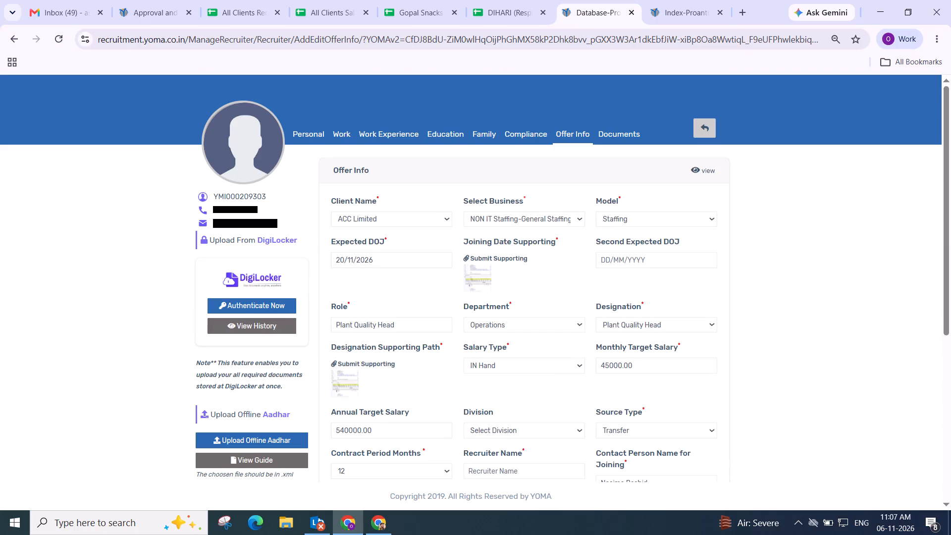
left_click(548, 216)
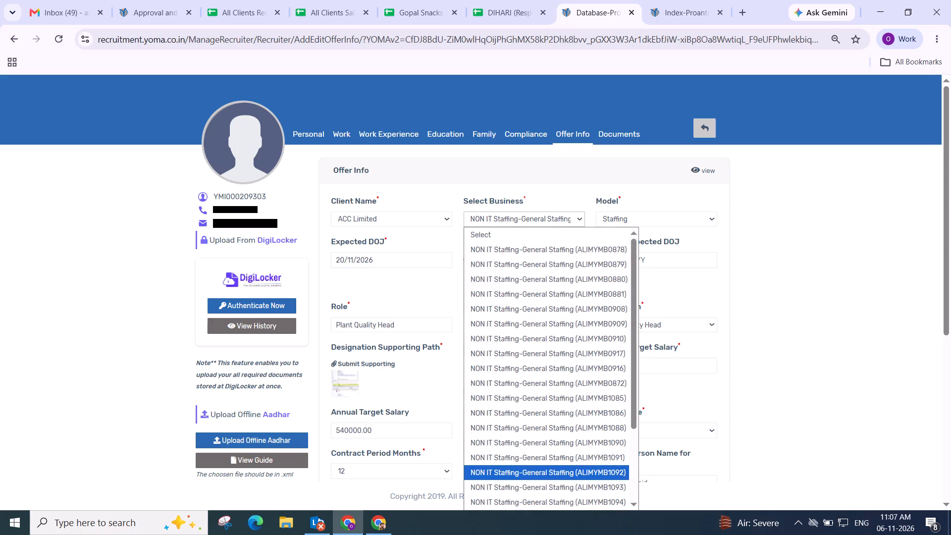
left_click(542, 179)
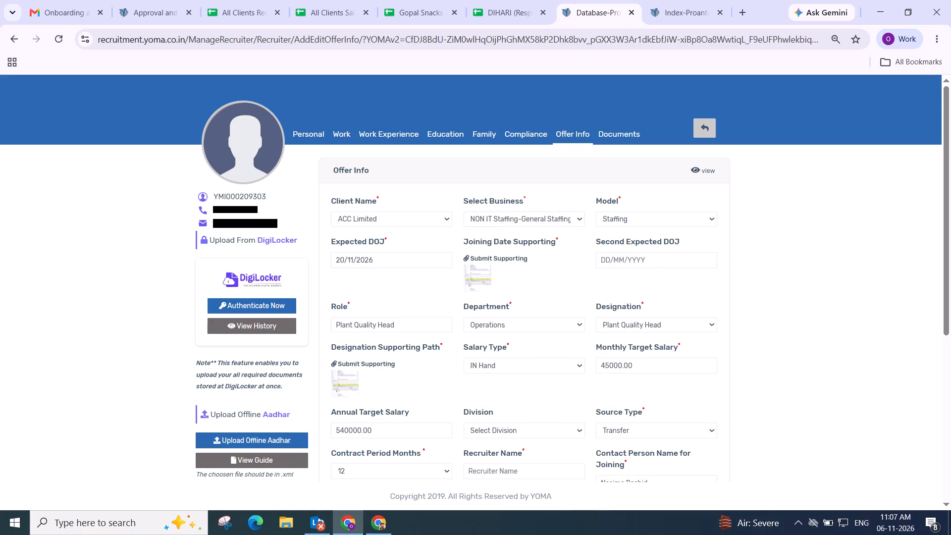
left_click(513, 218)
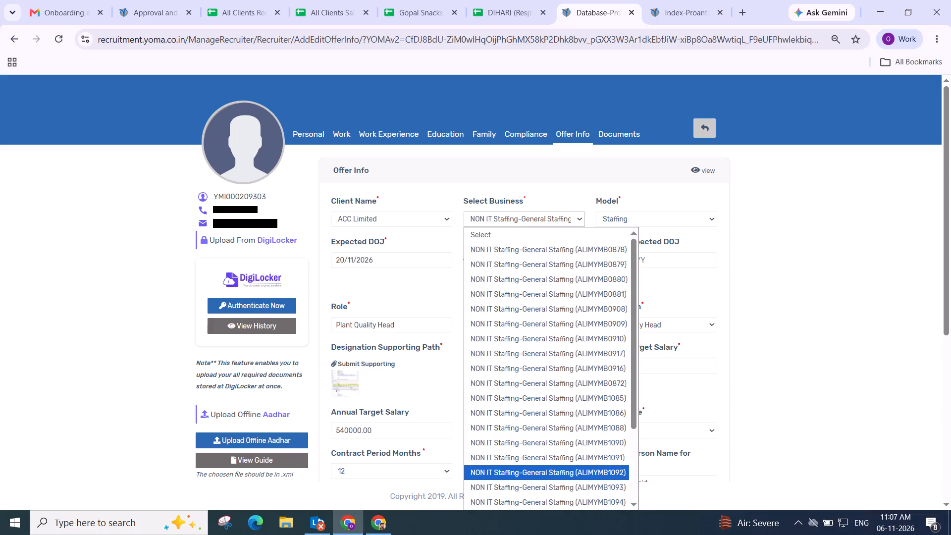
left_click(467, 173)
Switch to the payroll page with the ACC Limited ALIMYMB1097 salary structure form.
left_click(660, 18)
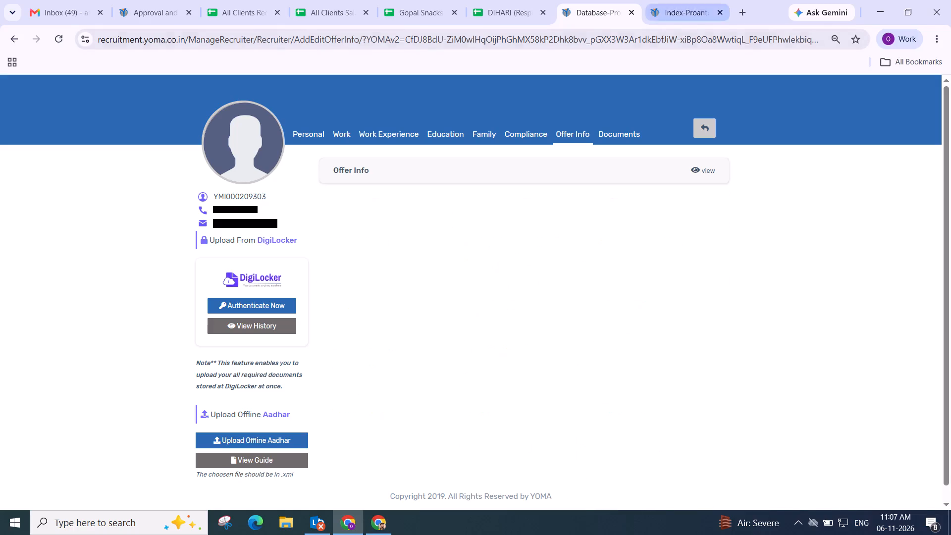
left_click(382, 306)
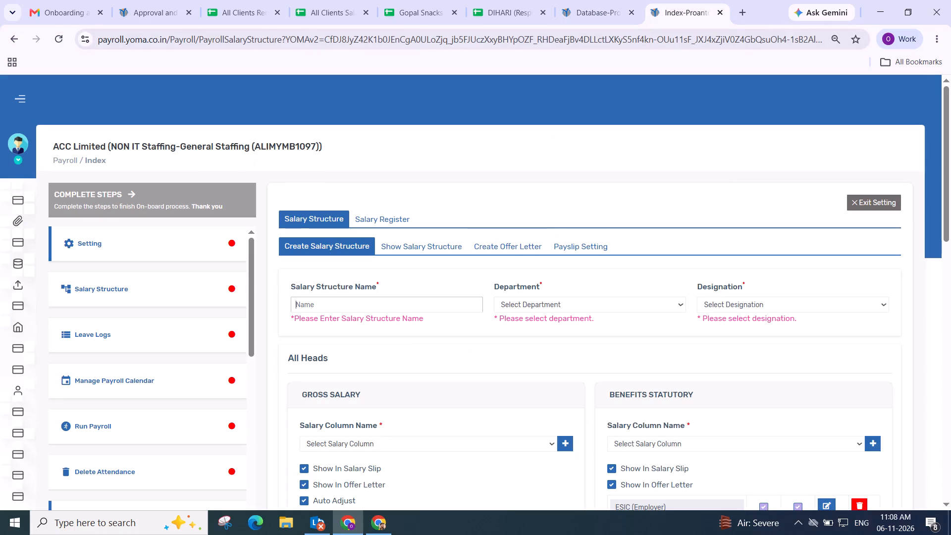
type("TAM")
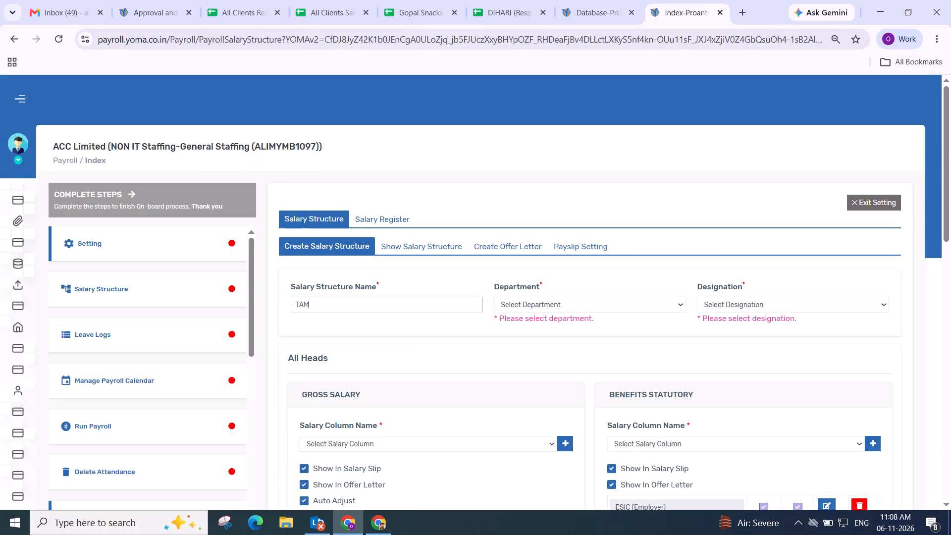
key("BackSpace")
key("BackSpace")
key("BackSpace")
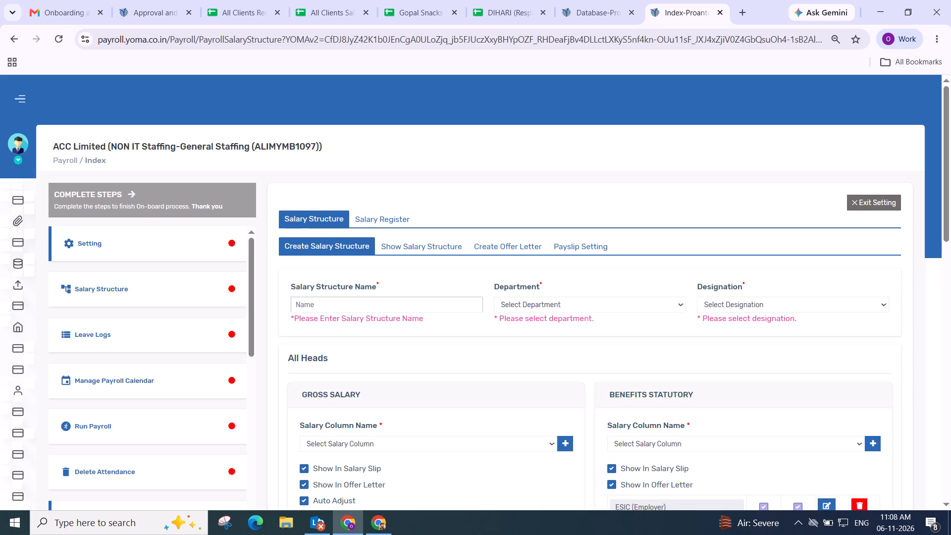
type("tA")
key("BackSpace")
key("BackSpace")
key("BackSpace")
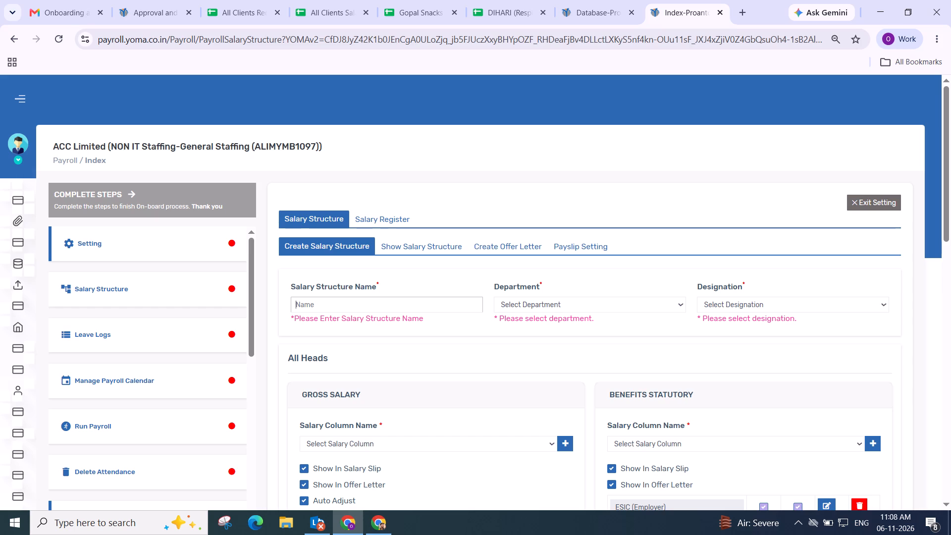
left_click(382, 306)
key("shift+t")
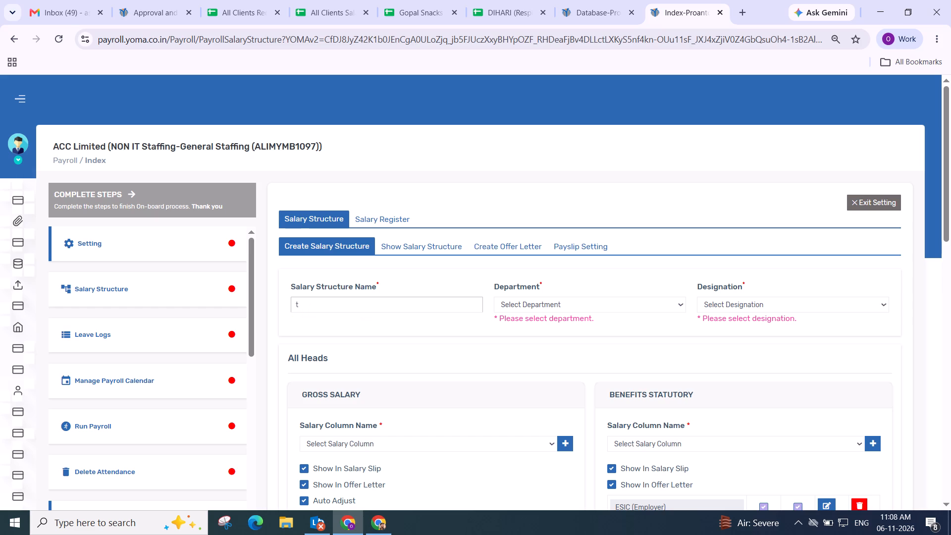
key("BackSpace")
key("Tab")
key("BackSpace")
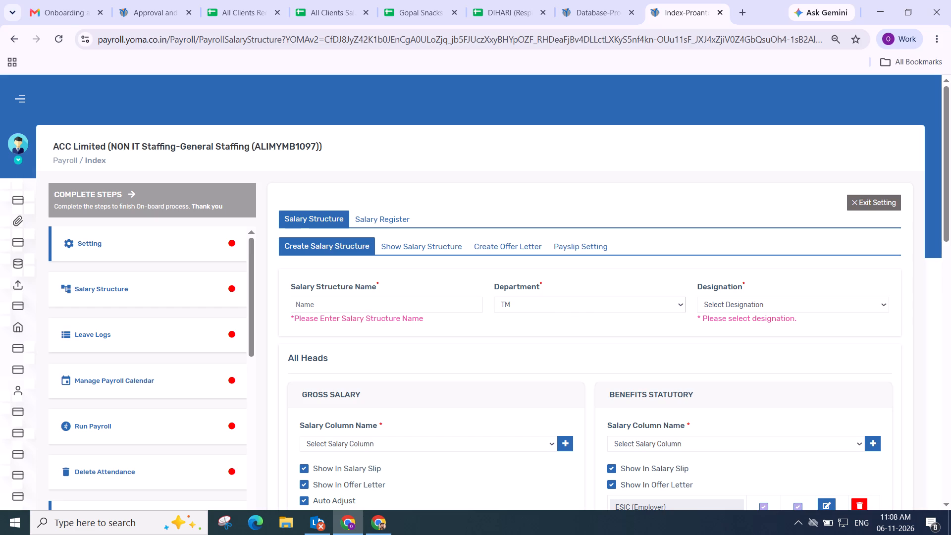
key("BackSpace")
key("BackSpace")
Enter "Tamplate" as the salary structure name for ACC Limited ALIMYMB1097.
left_click(317, 301)
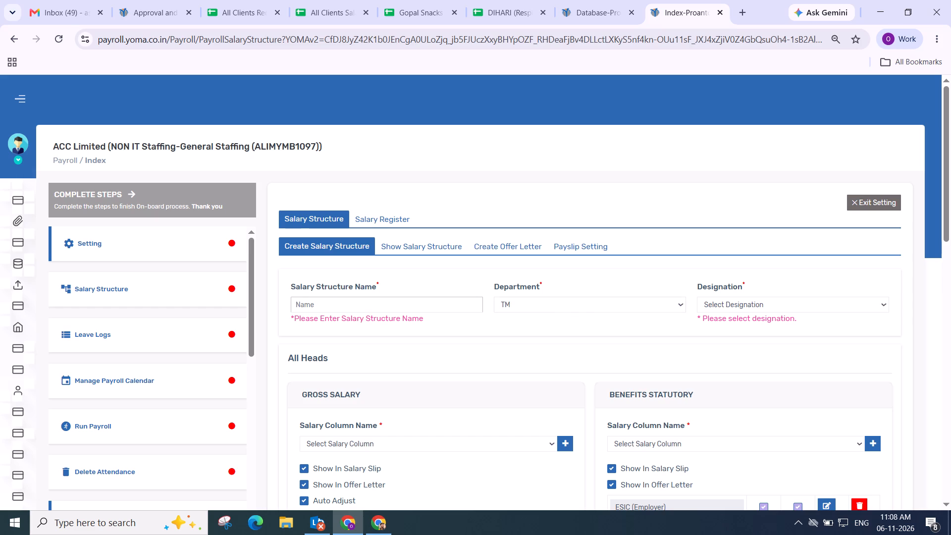
key("shift+y")
key("BackSpace")
type("Tamplate")
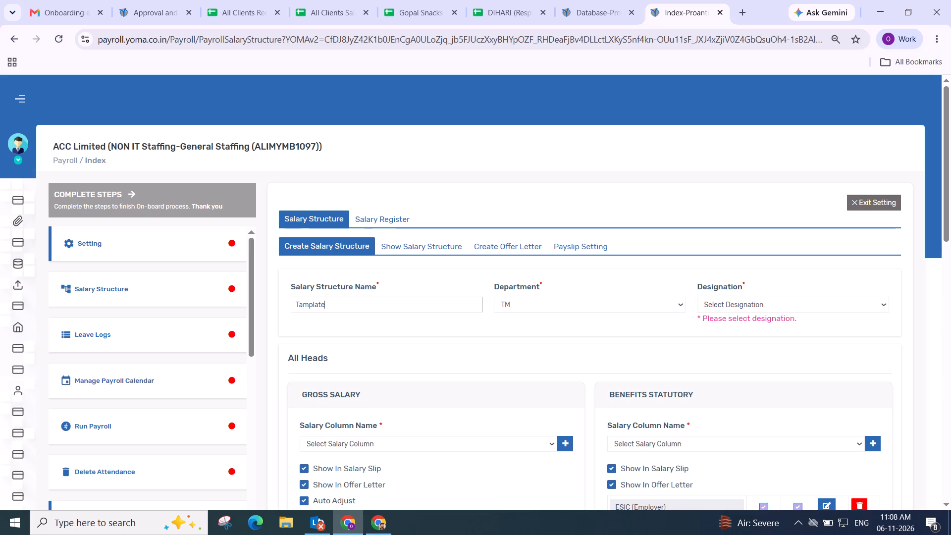
key("space")
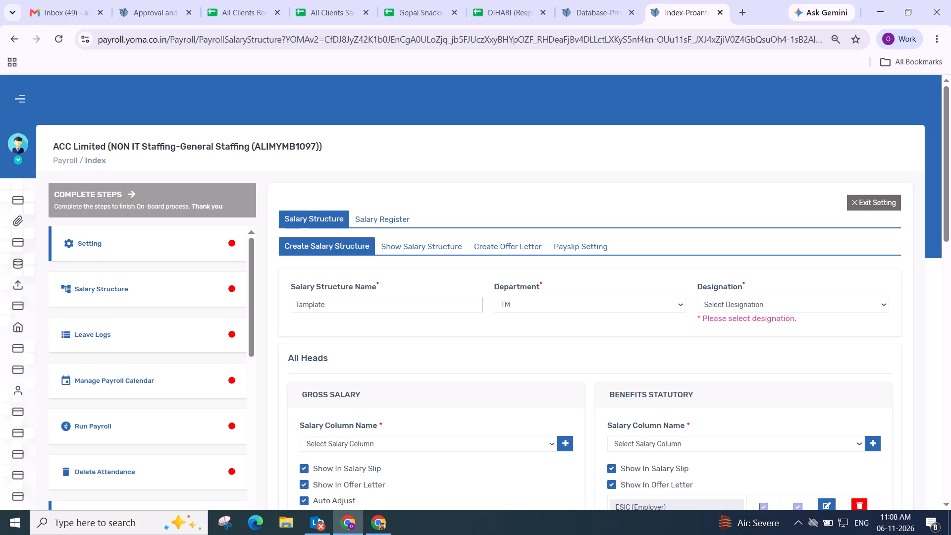
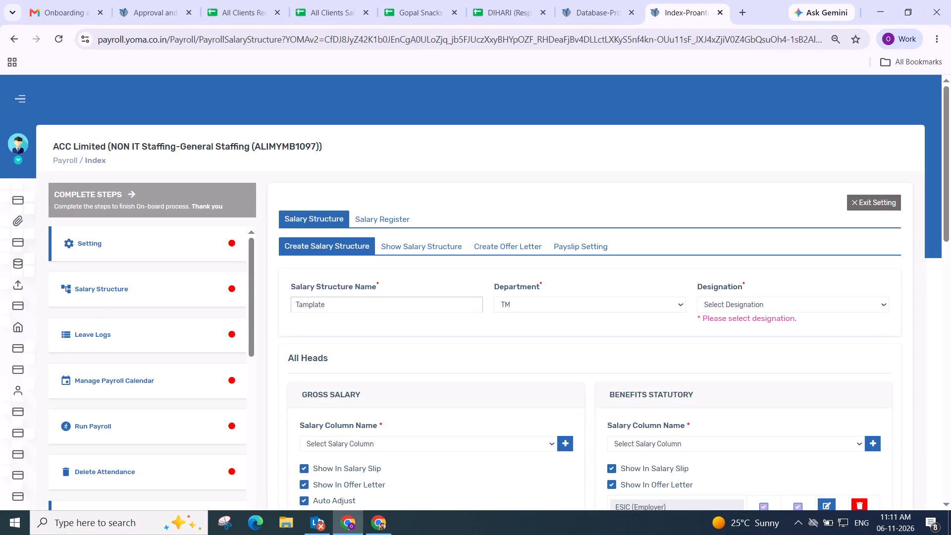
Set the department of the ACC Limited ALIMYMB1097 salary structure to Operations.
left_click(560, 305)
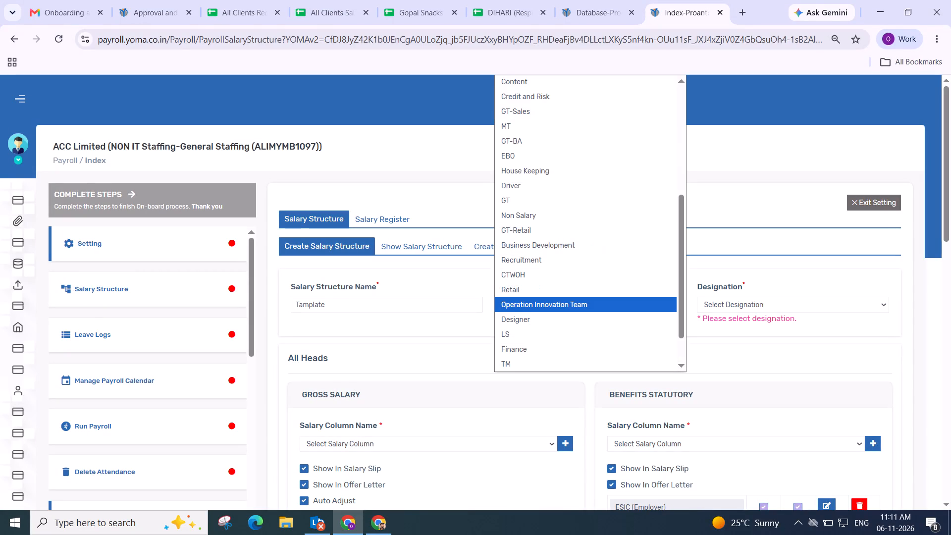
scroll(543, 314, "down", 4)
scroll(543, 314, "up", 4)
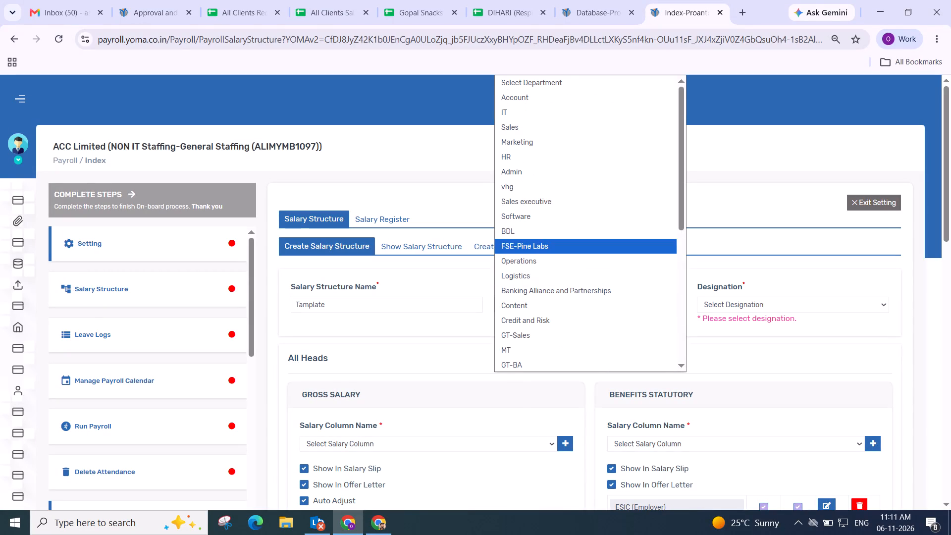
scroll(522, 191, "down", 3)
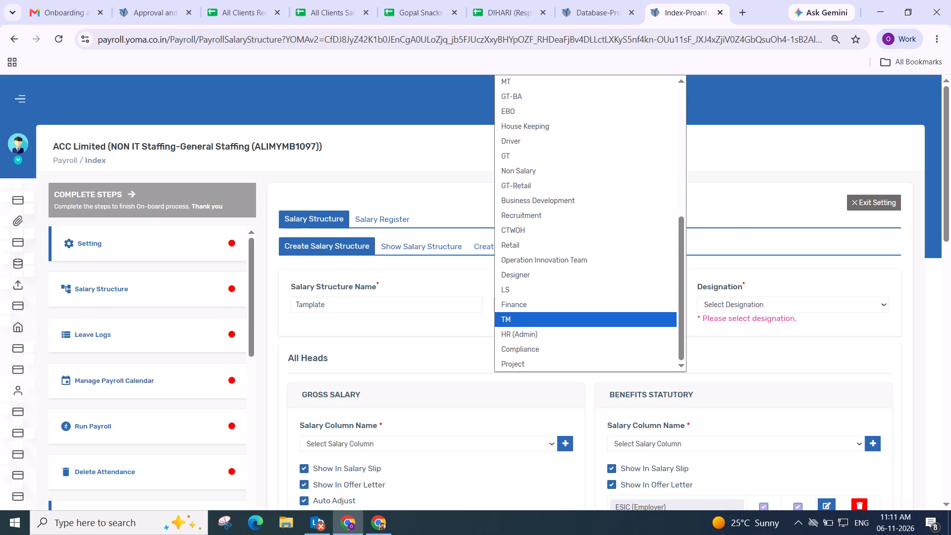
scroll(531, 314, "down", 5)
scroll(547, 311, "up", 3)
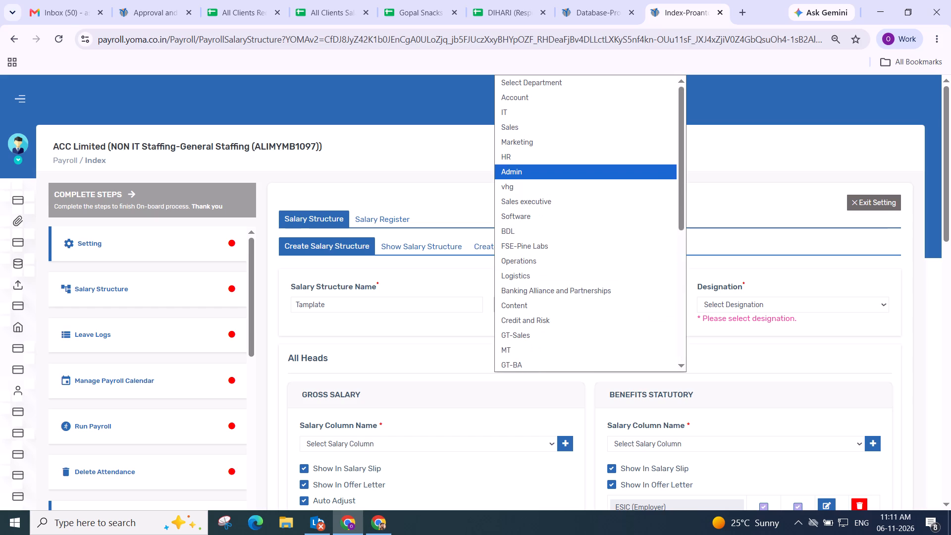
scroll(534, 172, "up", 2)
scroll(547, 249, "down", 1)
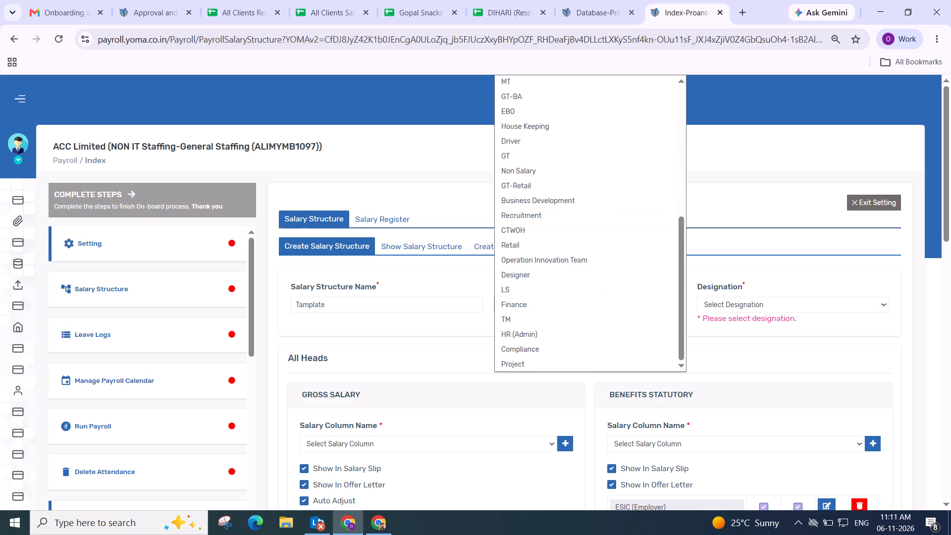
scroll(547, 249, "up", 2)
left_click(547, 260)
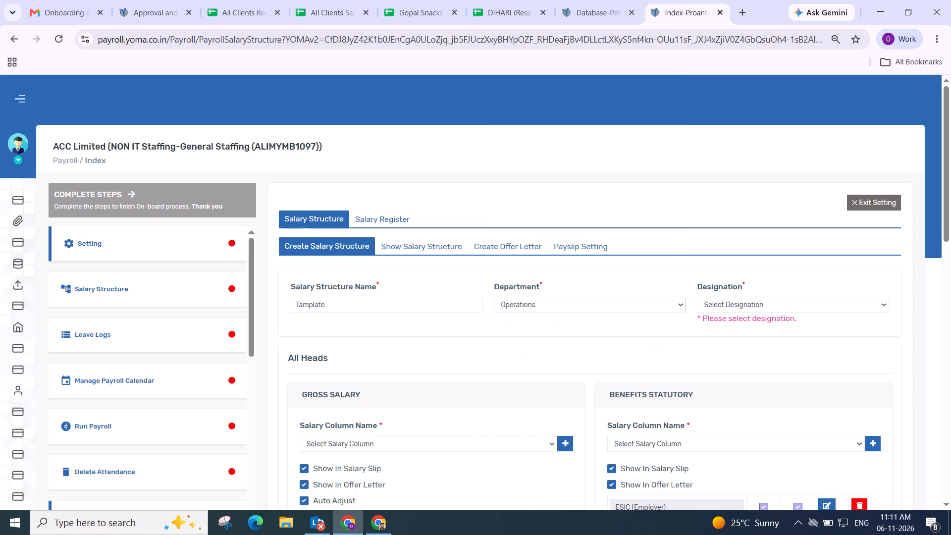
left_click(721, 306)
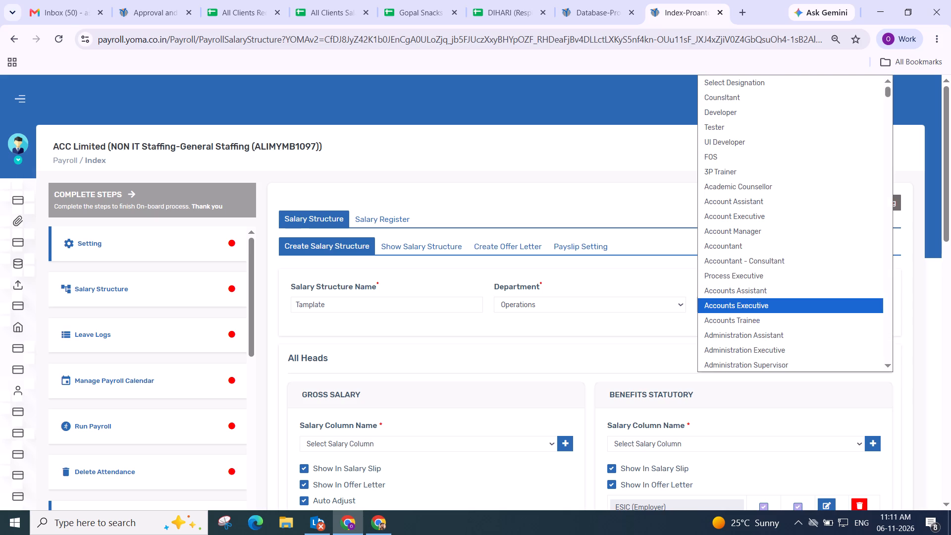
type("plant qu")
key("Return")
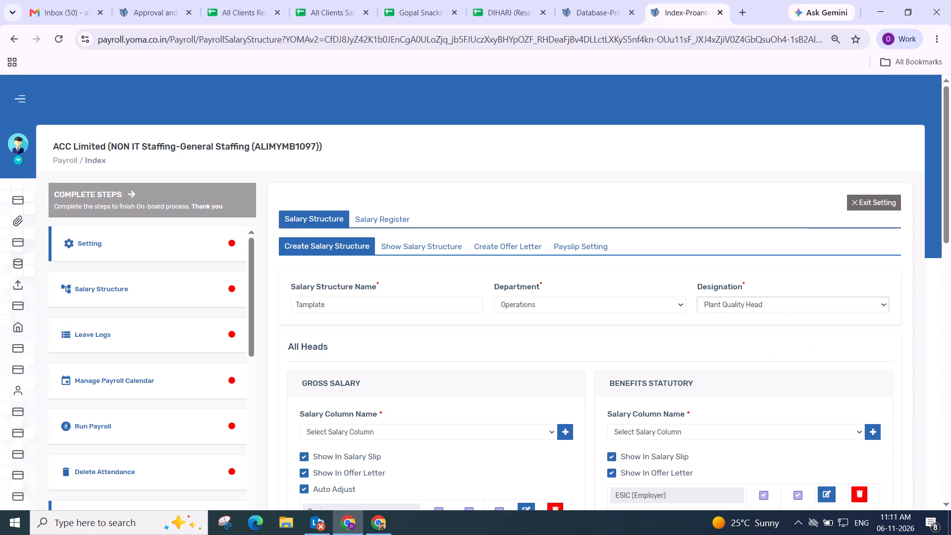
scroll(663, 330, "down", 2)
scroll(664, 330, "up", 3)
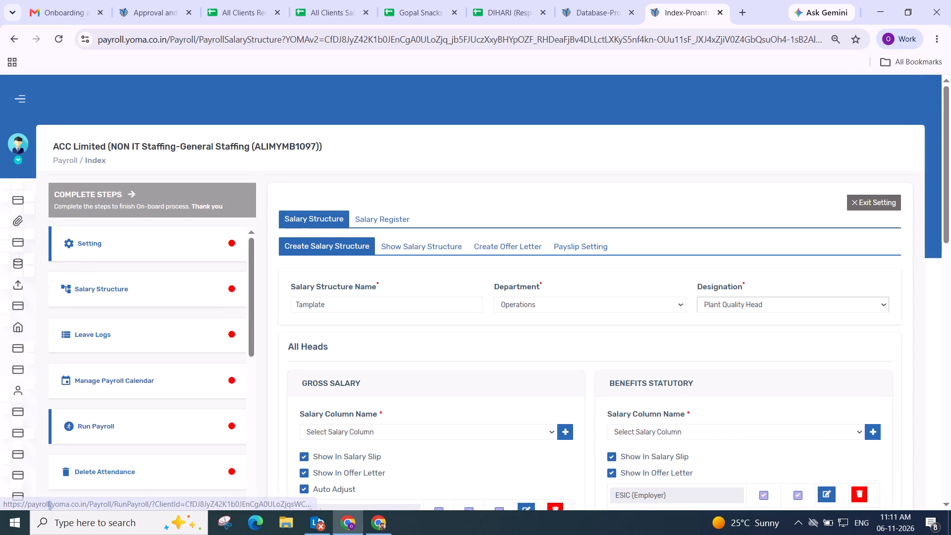
Return to the payroll client list and filter it by client ACC Limited (ALIMYM0745).
left_click(115, 425)
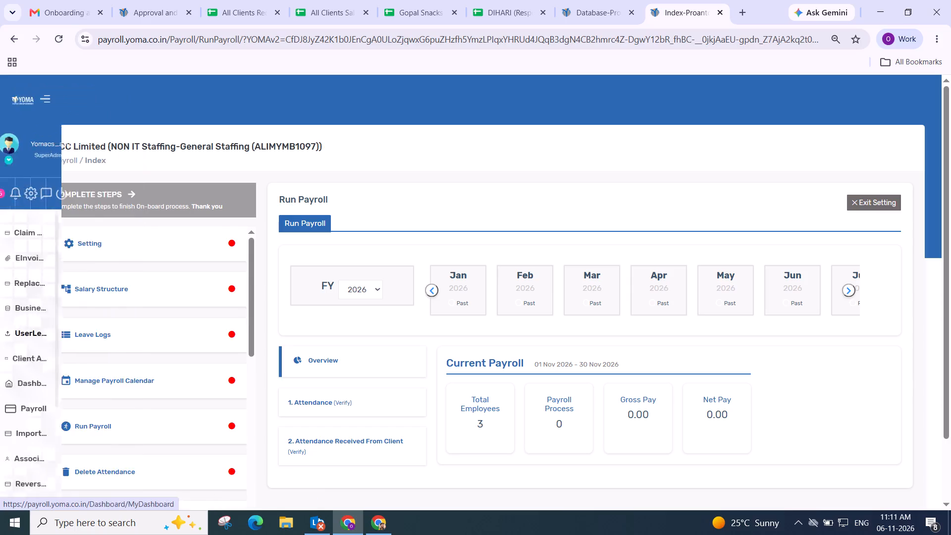
left_click(27, 395)
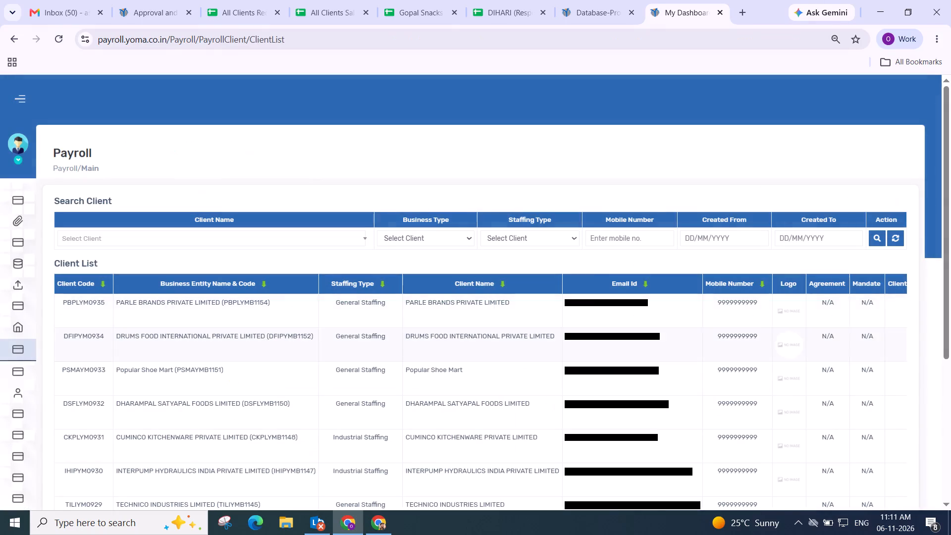
scroll(196, 325, "down", 2)
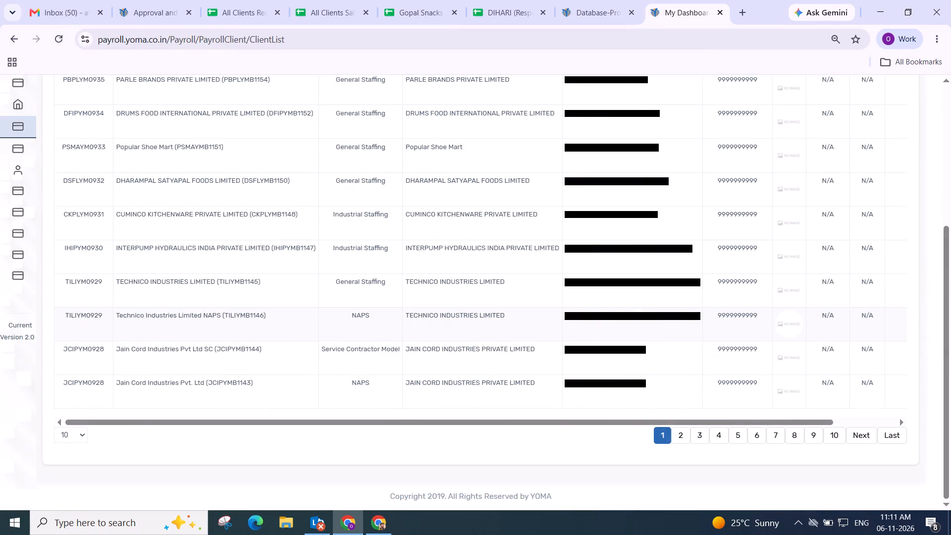
scroll(440, 315, "up", 5)
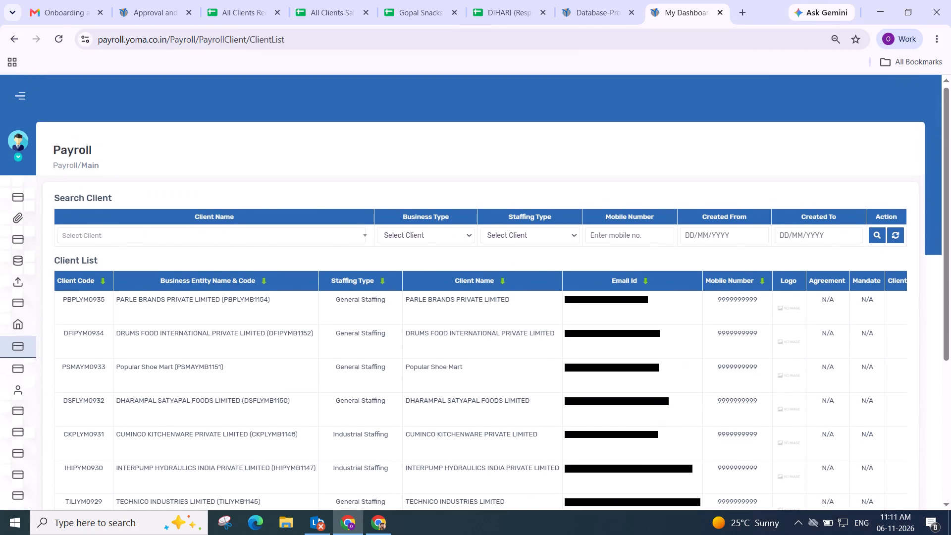
left_click(163, 238)
type("acc")
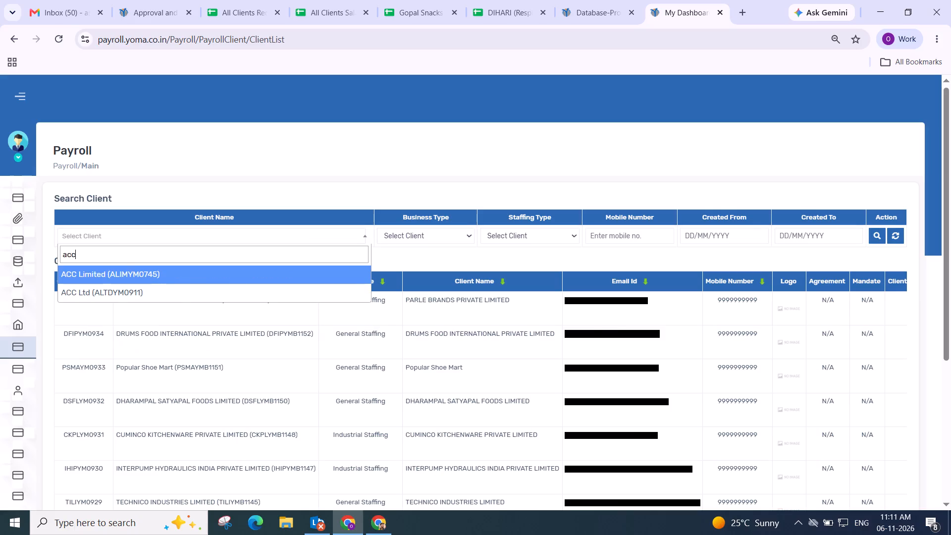
left_click(156, 274)
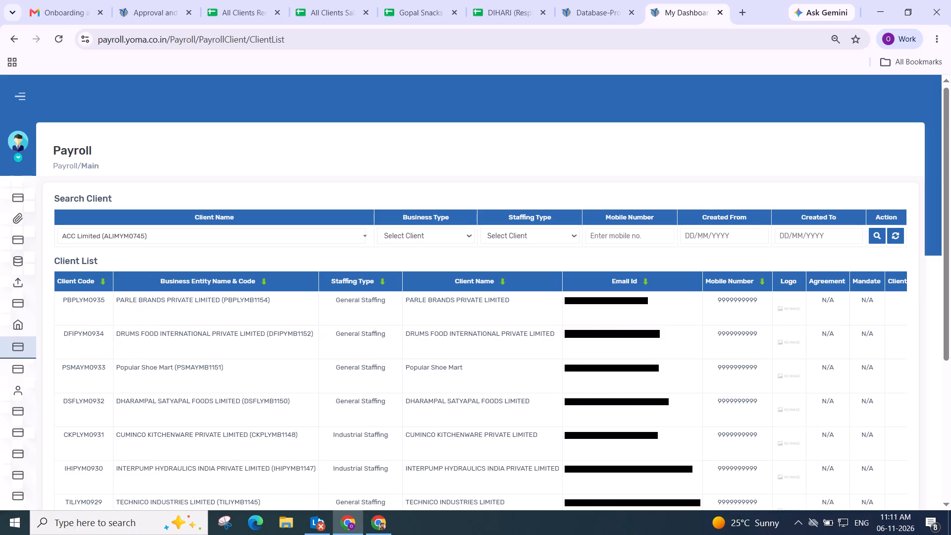
left_click(874, 235)
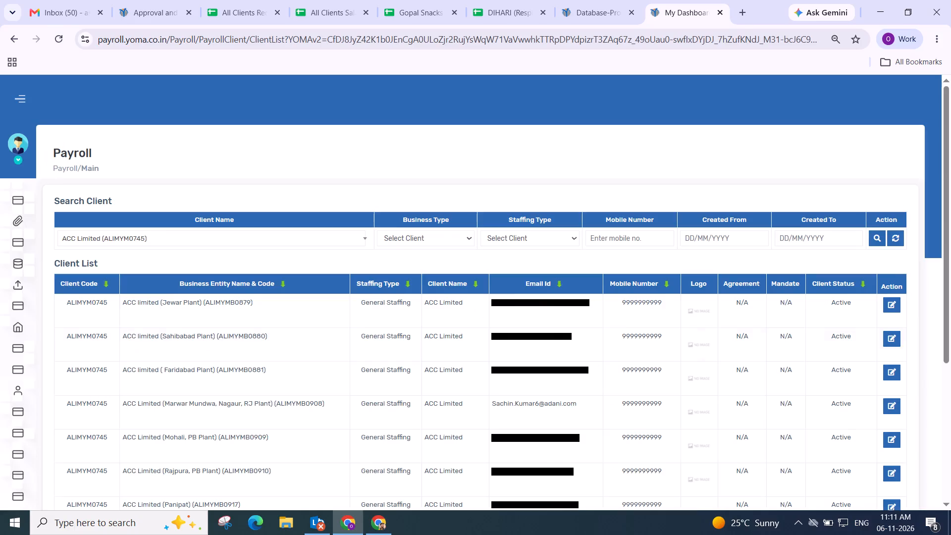
Set the filtered ACC Limited client list to show ALL entries on one page.
scroll(476, 349, "down", 2)
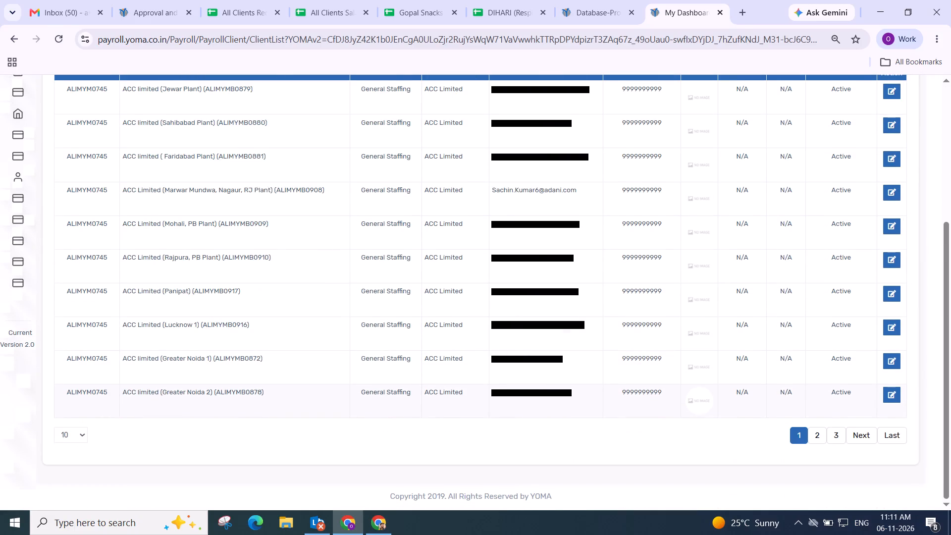
scroll(258, 393, "up", 2)
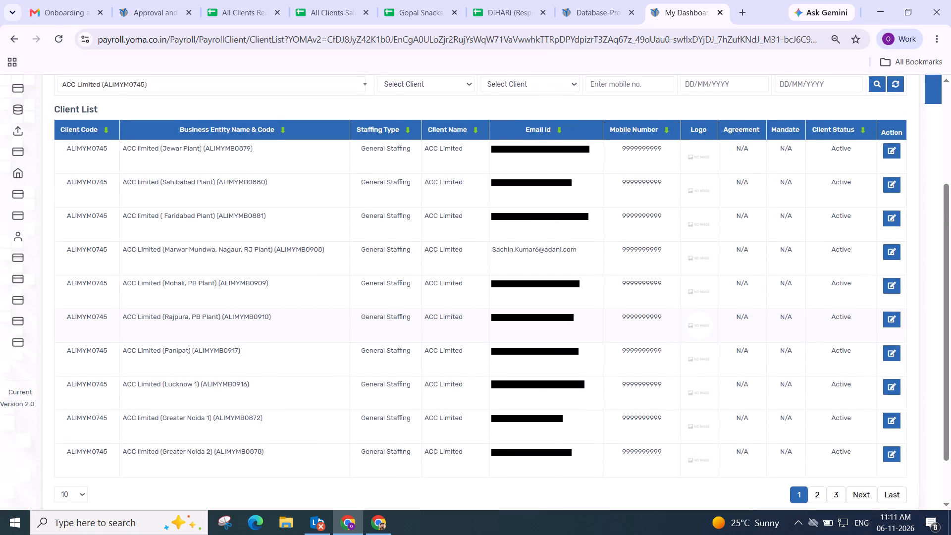
scroll(257, 327, "up", 1)
scroll(276, 243, "down", 1)
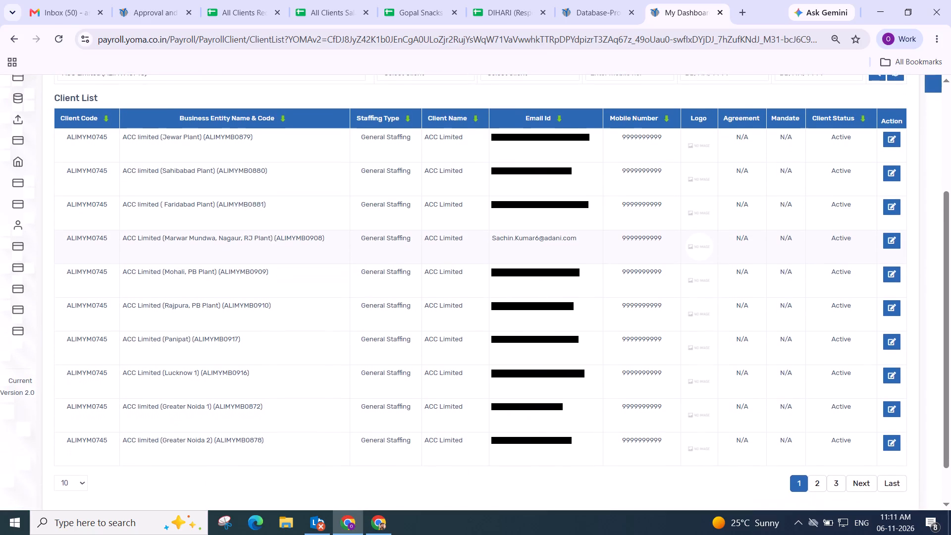
scroll(263, 262, "down", 1)
scroll(248, 351, "down", 1)
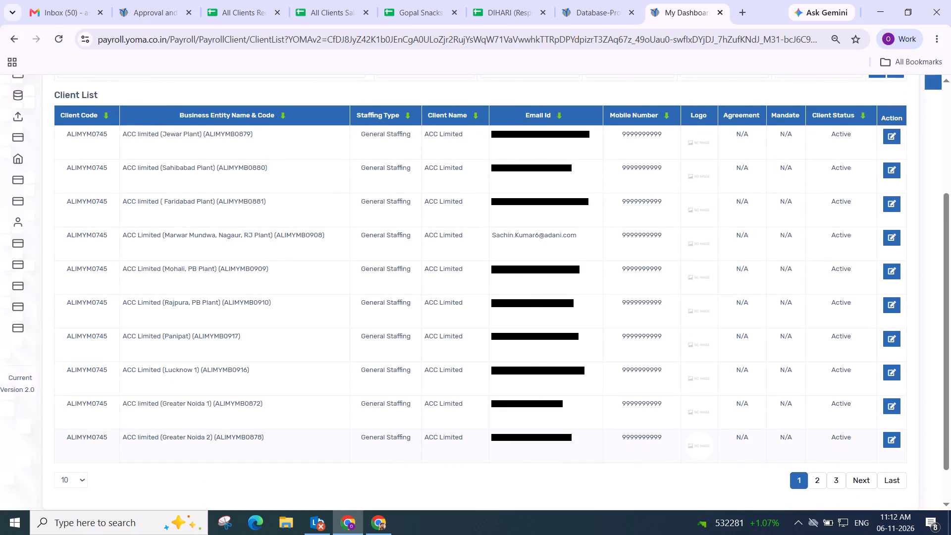
scroll(514, 196, "down", 1)
scroll(353, 289, "down", 1)
left_click(65, 434)
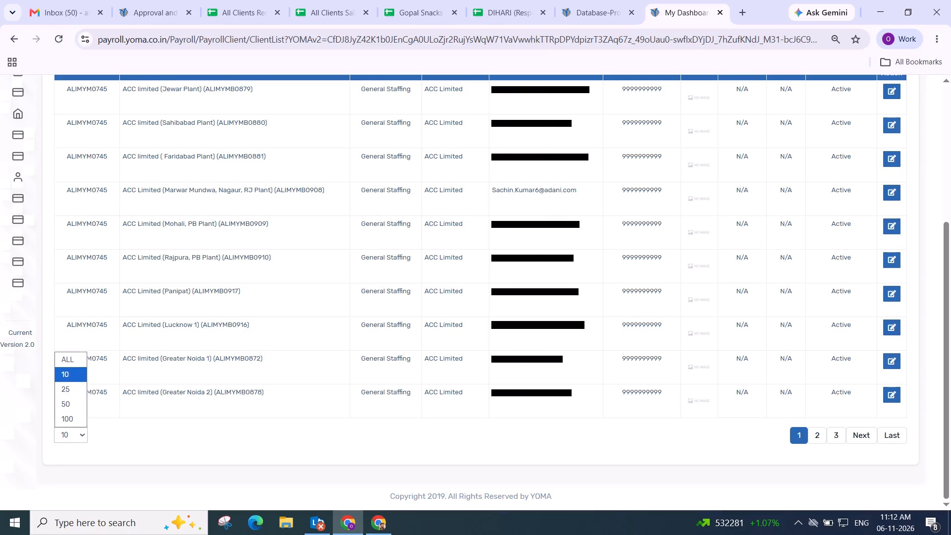
left_click(72, 361)
Open the payroll settings of the business entity ACC Limited Sonarpur (PQH FSE) NS11 (ALIMYMB1092).
scroll(322, 371, "down", 1)
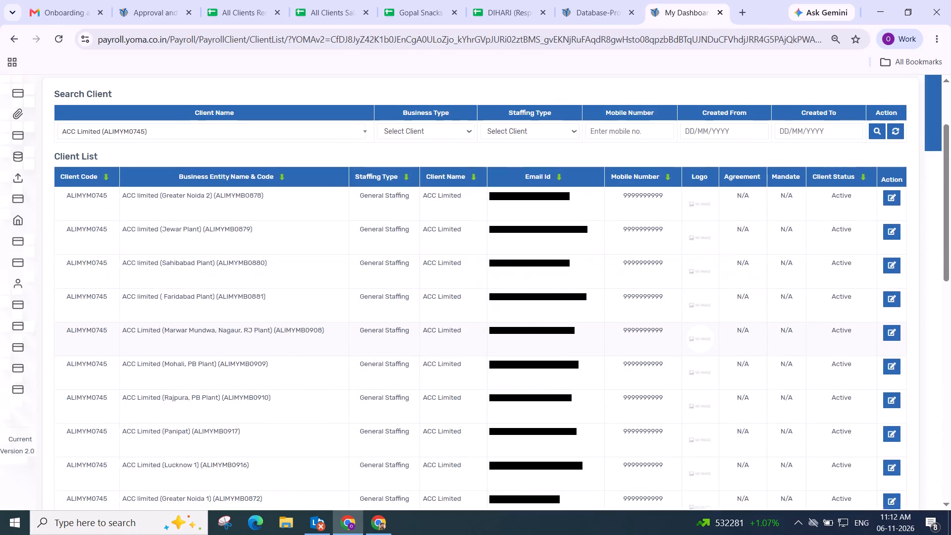
scroll(311, 349, "down", 7)
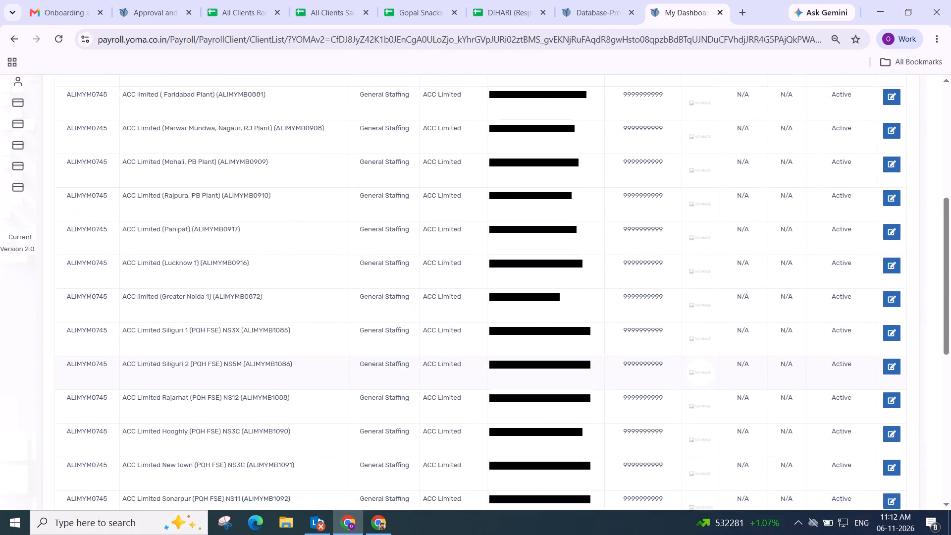
scroll(295, 379, "down", 2)
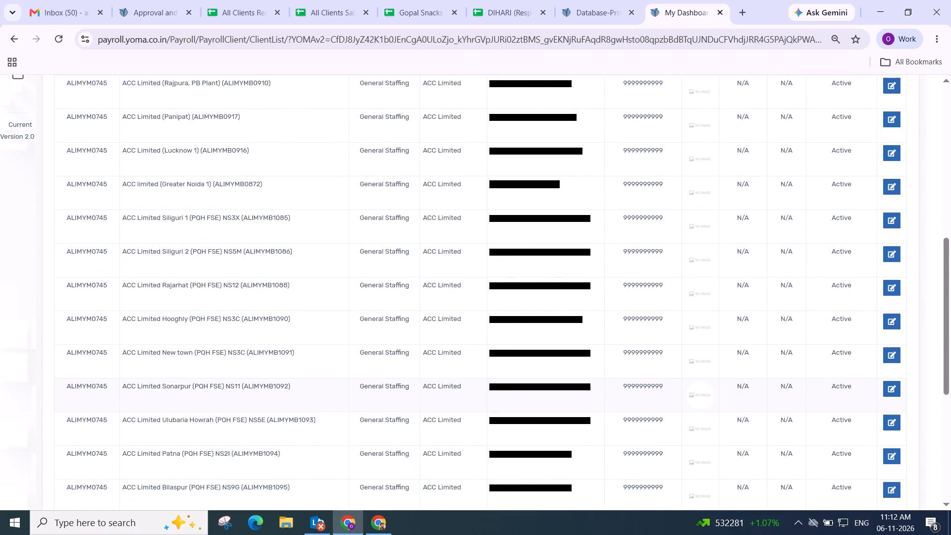
left_click(894, 389)
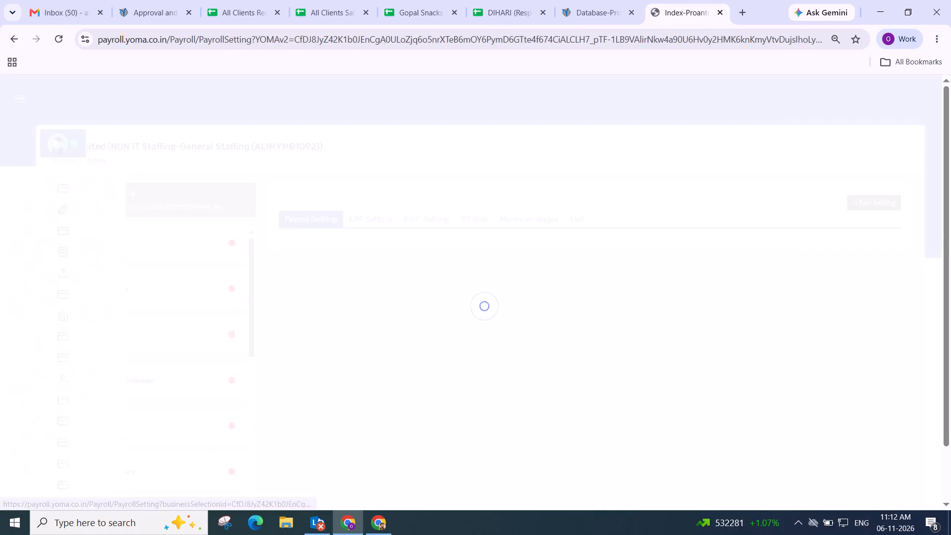
Check the business code, designation and department in the candidate's Offer Info, and return to the payroll page.
left_click(587, 18)
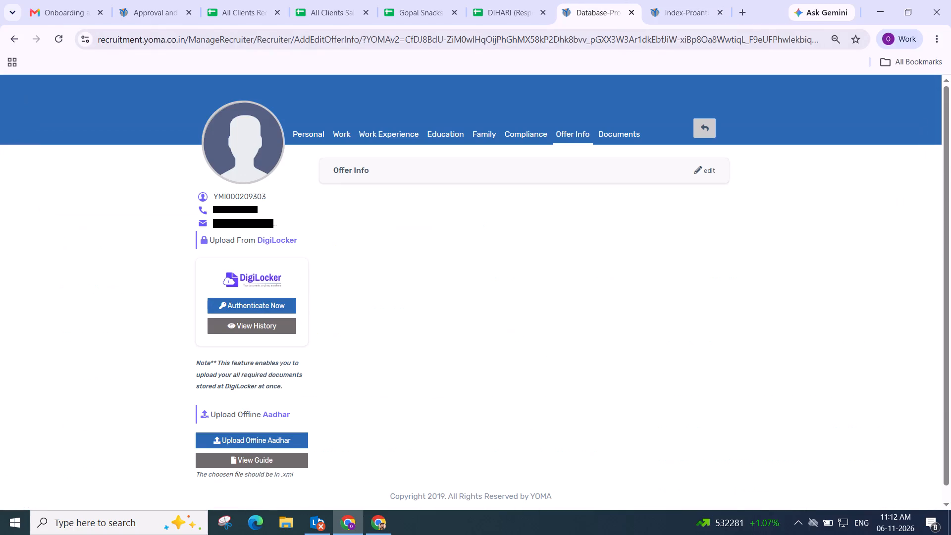
left_click(535, 172)
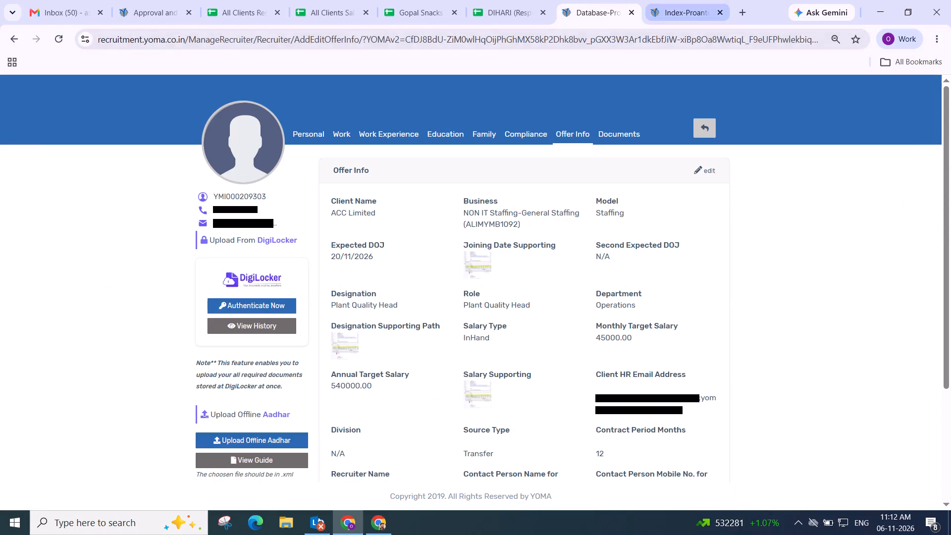
left_click(678, 15)
scroll(578, 237, "down", 2)
scroll(572, 235, "up", 2)
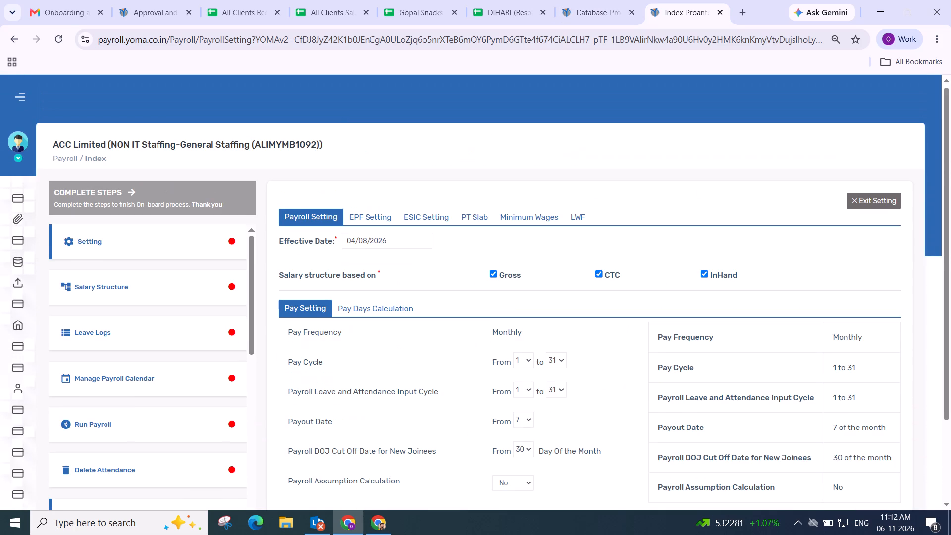
left_click(152, 288)
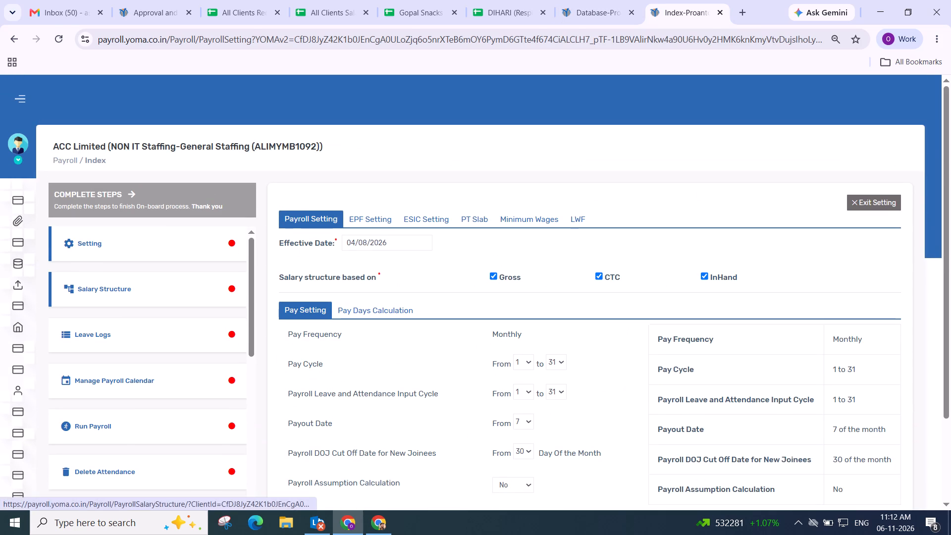
left_click(373, 305)
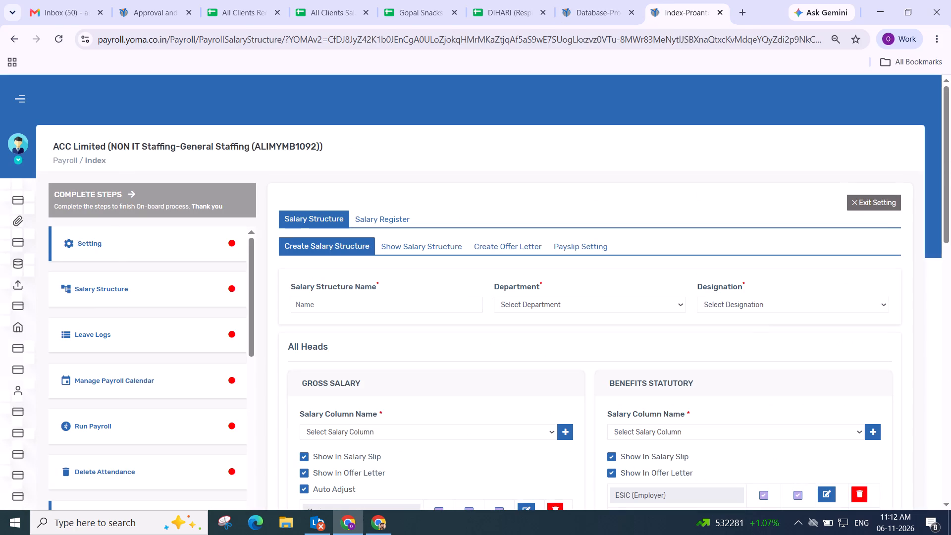
type("Tamlate")
key("space")
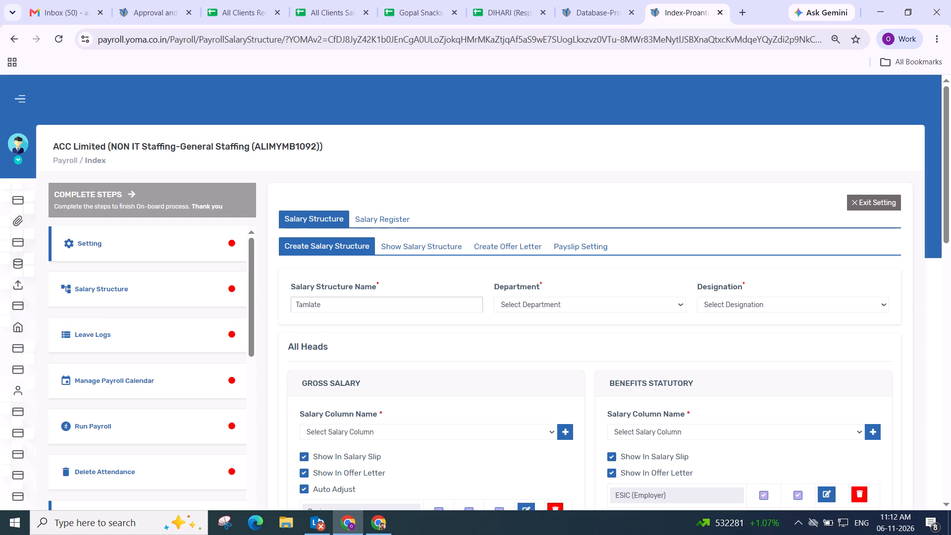
key("BackSpace")
key("BackSpace")
key("BackSpace")
key("BackSpace")
key("BackSpace")
key("BackSpace")
key("BackSpace")
key("BackSpace")
key("BackSpace")
key("BackSpace")
key("BackSpace")
key("BackSpace")
key("BackSpace")
key("BackSpace")
type("Tamlate")
key("space")
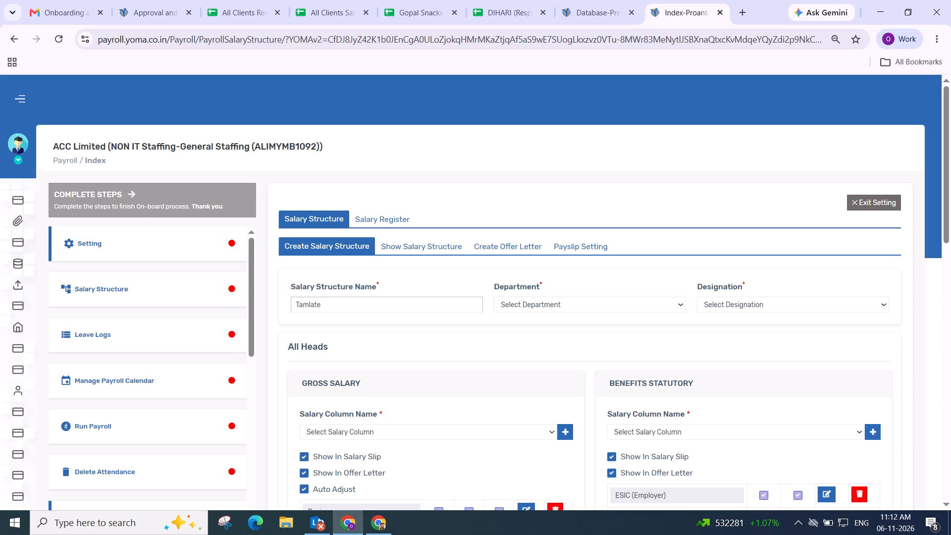
Show the existing salary structures of ACC Limited ALIMYMB1092.
left_click(443, 246)
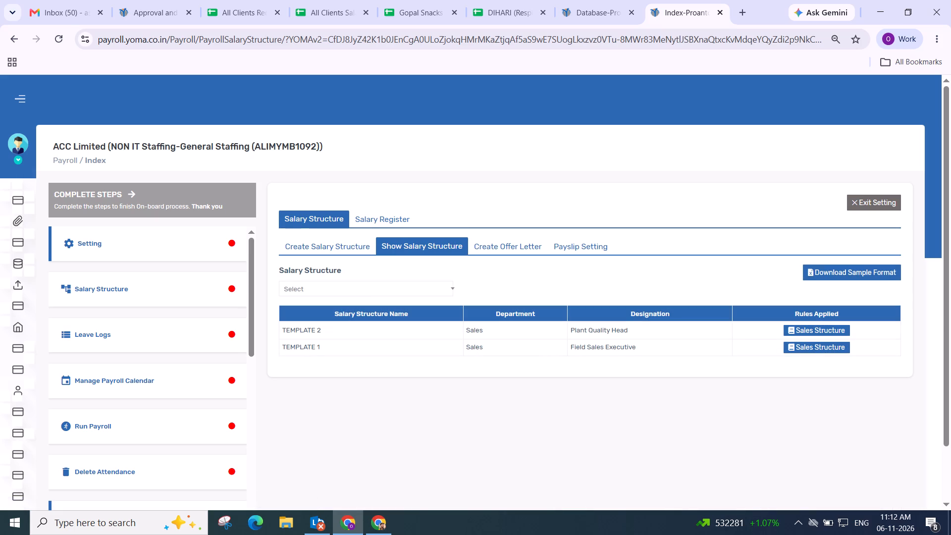
Filter ACC Limited's existing salary structures by TEMPLATE 1 and by TEMPLATE 2 to examine their department and designation.
left_click(331, 288)
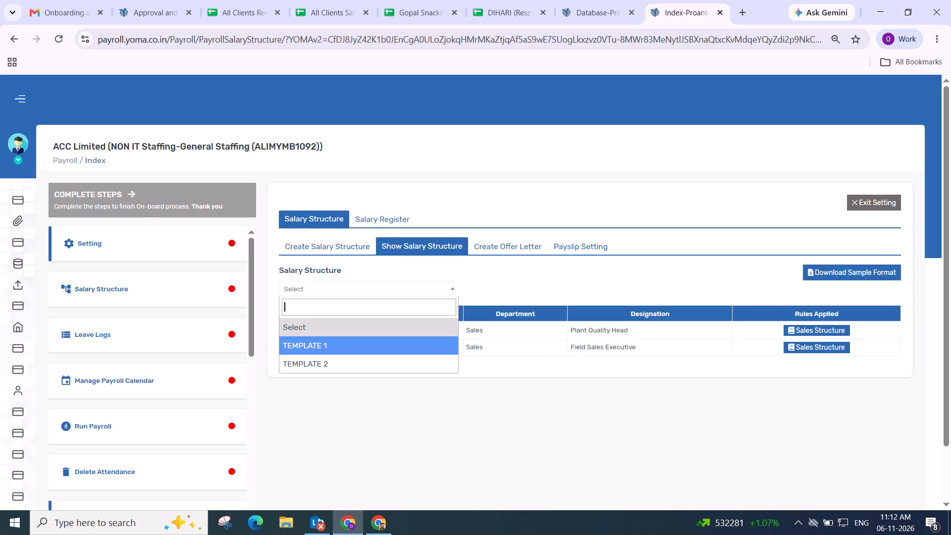
left_click(304, 346)
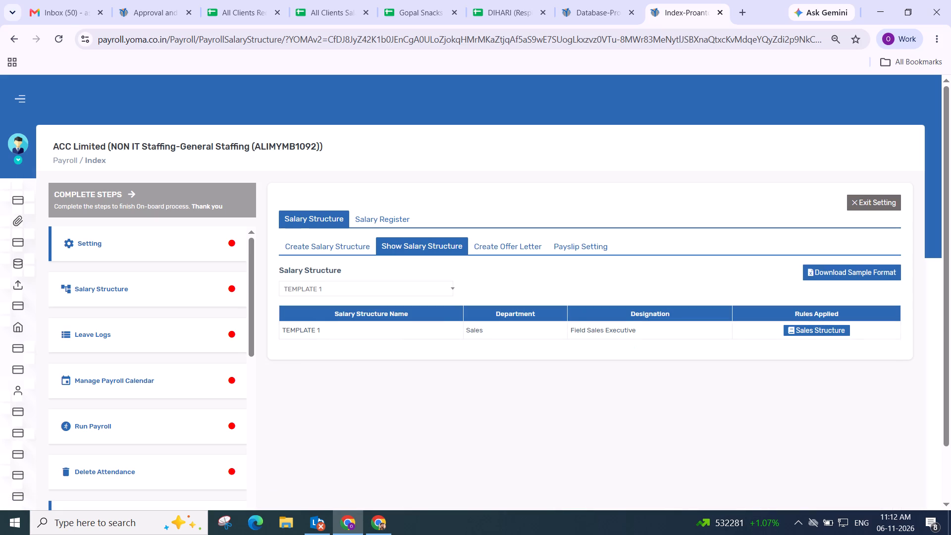
left_click(315, 284)
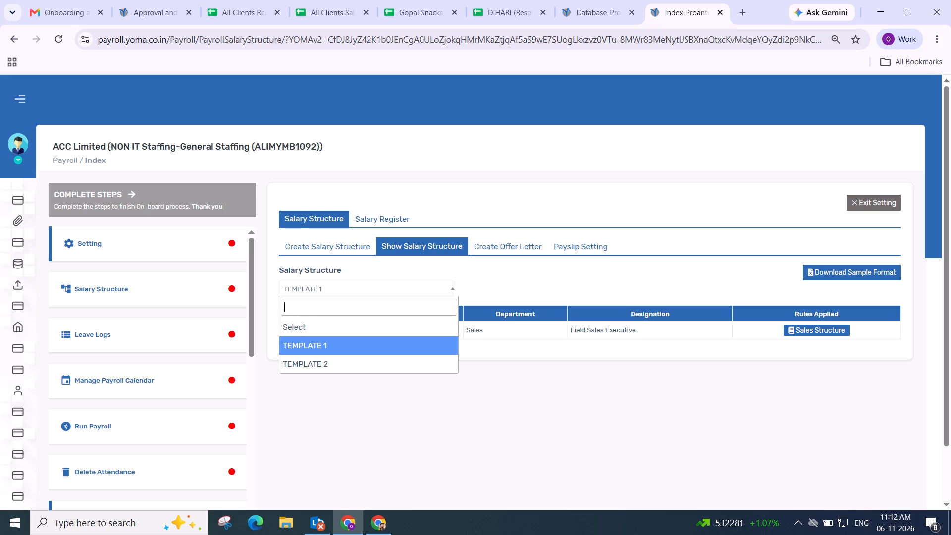
key("shift+t")
type("eml")
key("BackSpace")
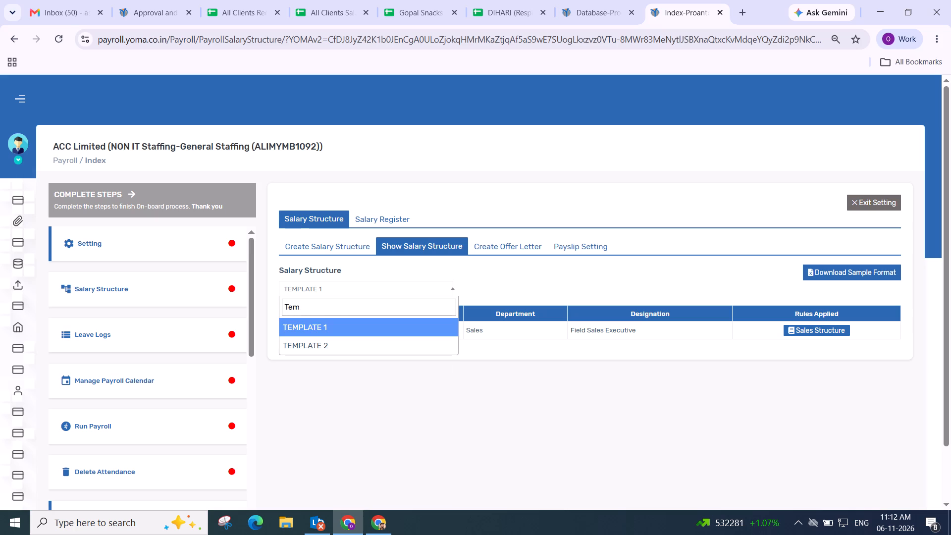
key("Down")
key("Return")
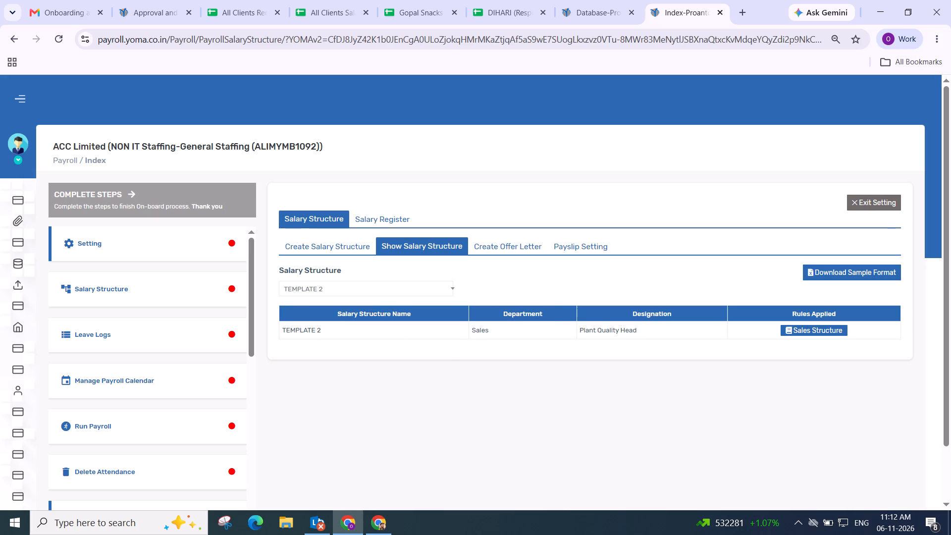
left_click(348, 289)
left_click(348, 289)
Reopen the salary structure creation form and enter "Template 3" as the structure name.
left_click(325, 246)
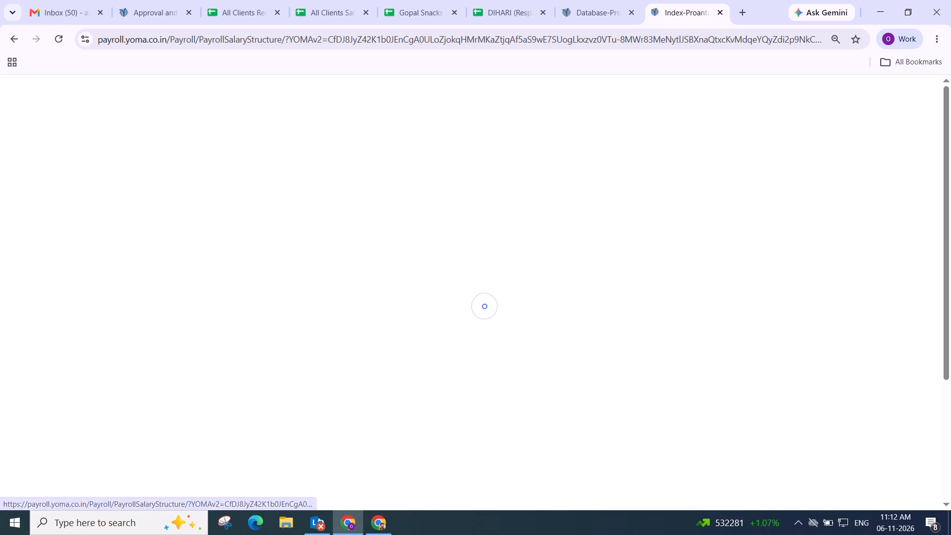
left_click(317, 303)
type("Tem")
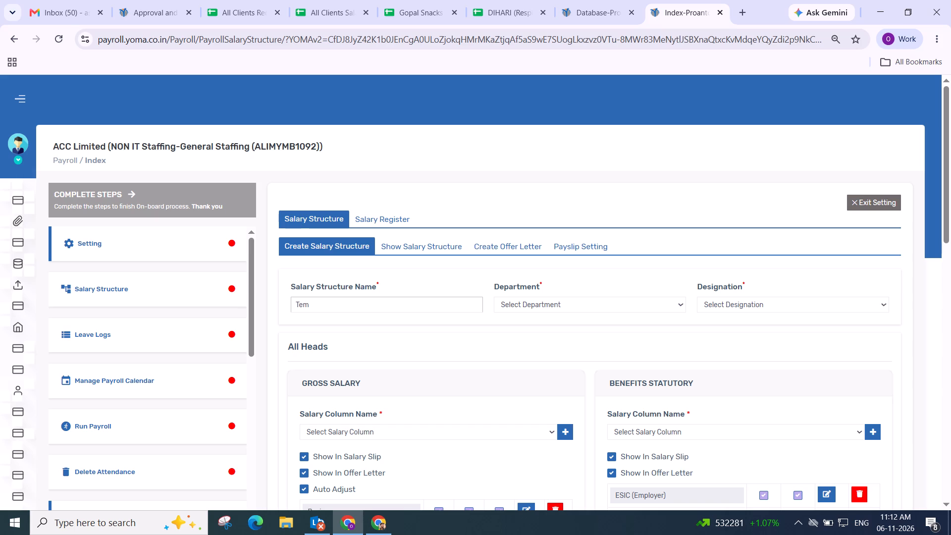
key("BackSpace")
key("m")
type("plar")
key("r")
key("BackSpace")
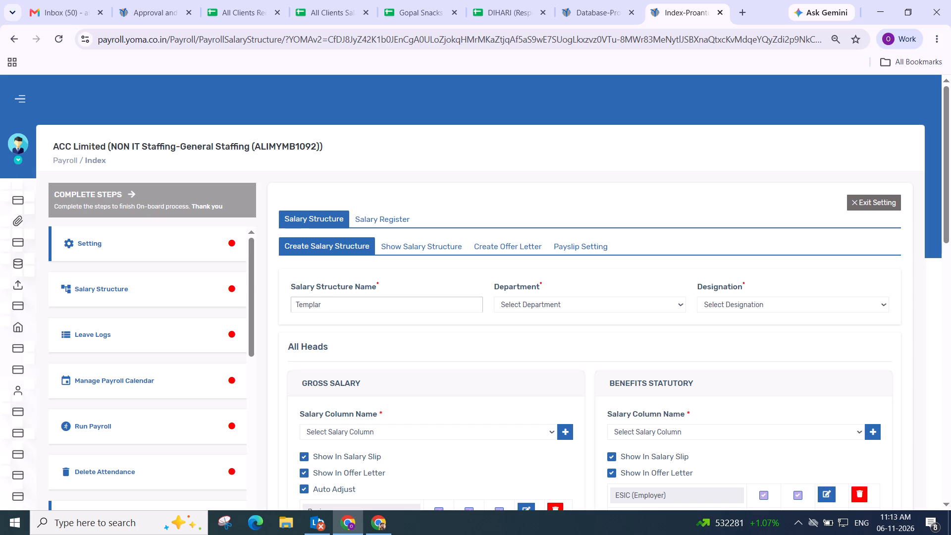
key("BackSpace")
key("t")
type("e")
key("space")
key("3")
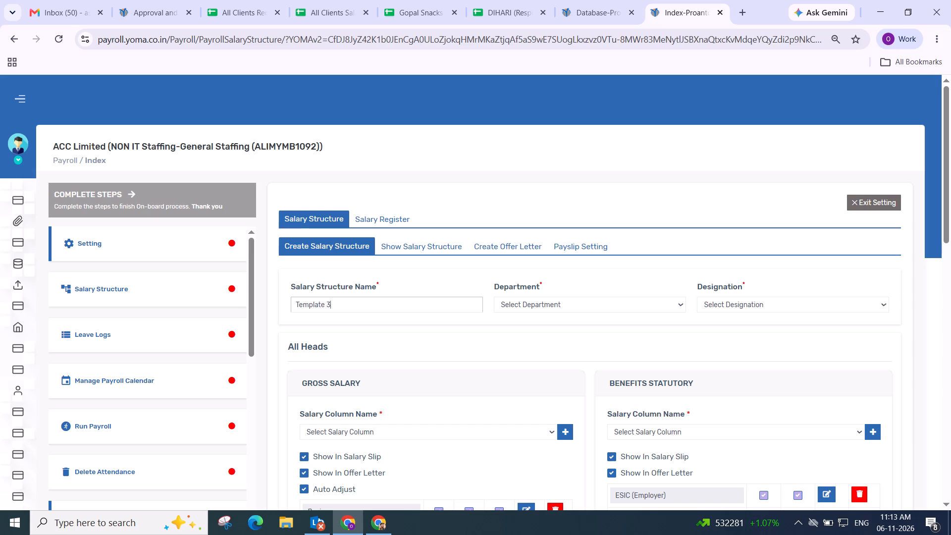
Copy the word "Template" from the structure name and show ACC Limited's existing salary structures again.
double_click(313, 307)
key("ctrl+c")
left_click(395, 247)
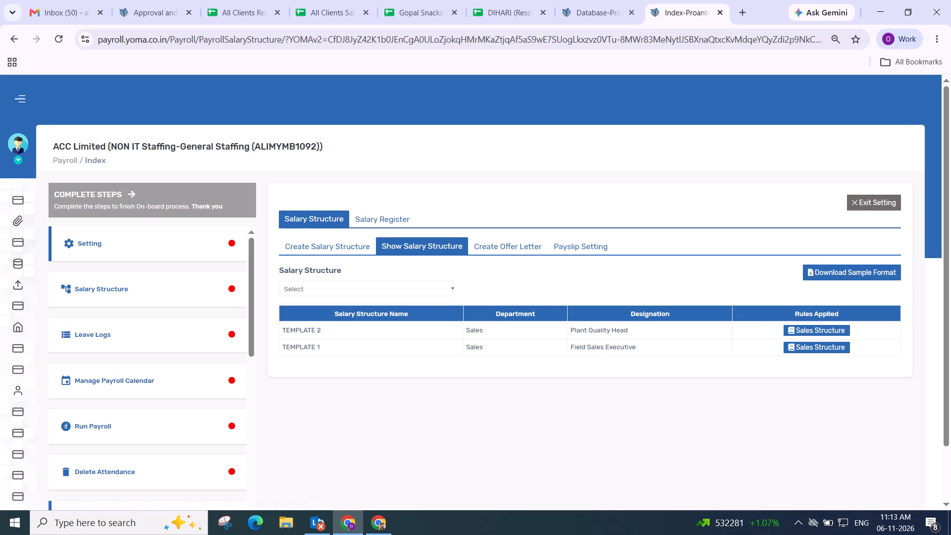
Enter "Template 3" as the structure name in a fresh salary structure creation form, reusing the copied word.
left_click(317, 244)
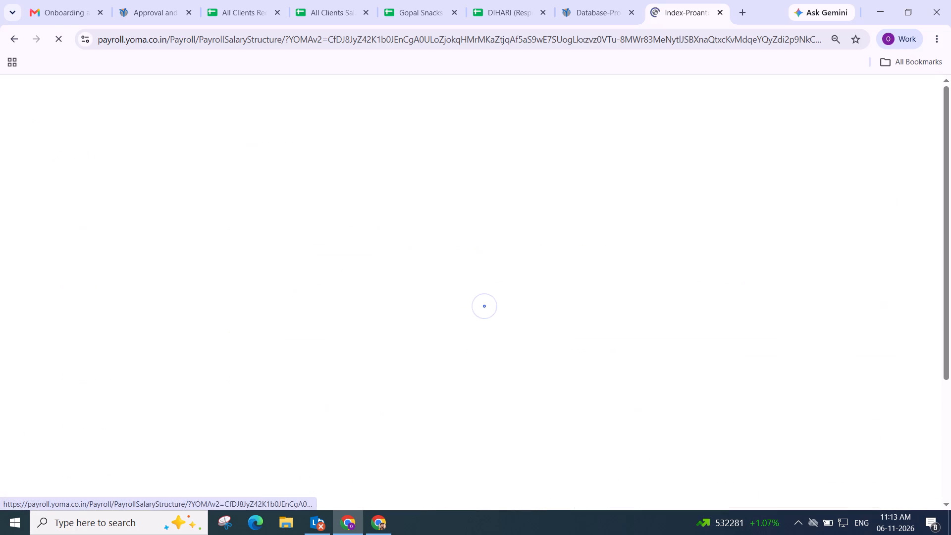
left_click(320, 305)
key("ctrl+v")
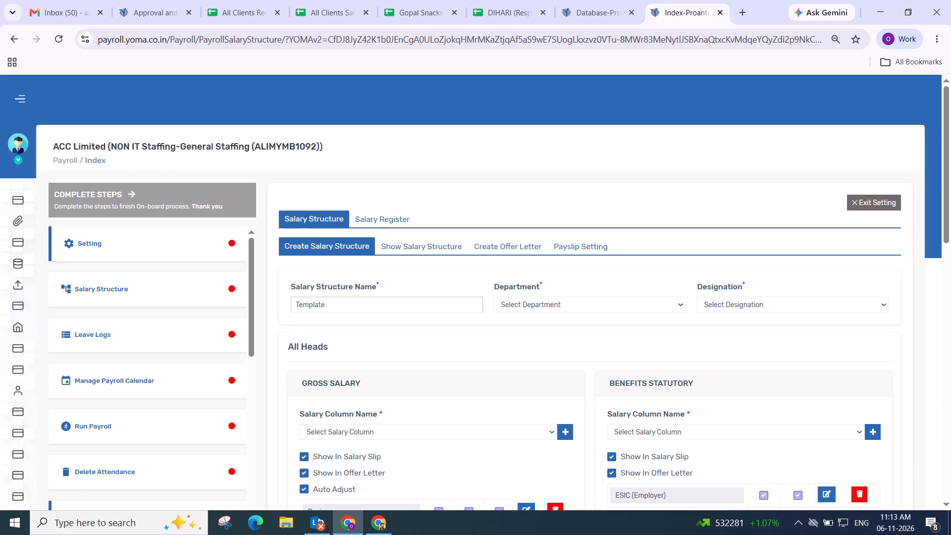
key("3")
left_click(395, 338)
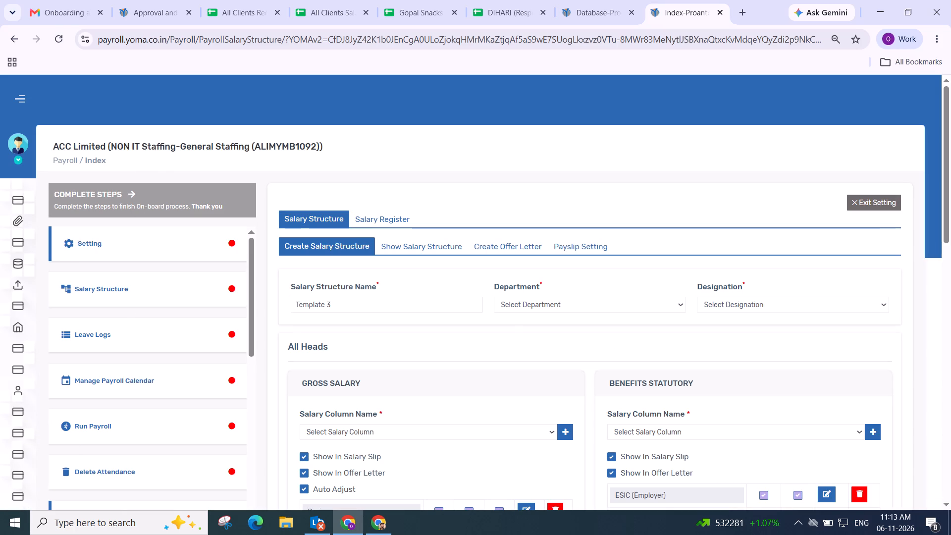
Set the department of the new salary structure to Operations.
left_click(532, 307)
scroll(535, 304, "up", 4)
scroll(529, 245, "down", 5)
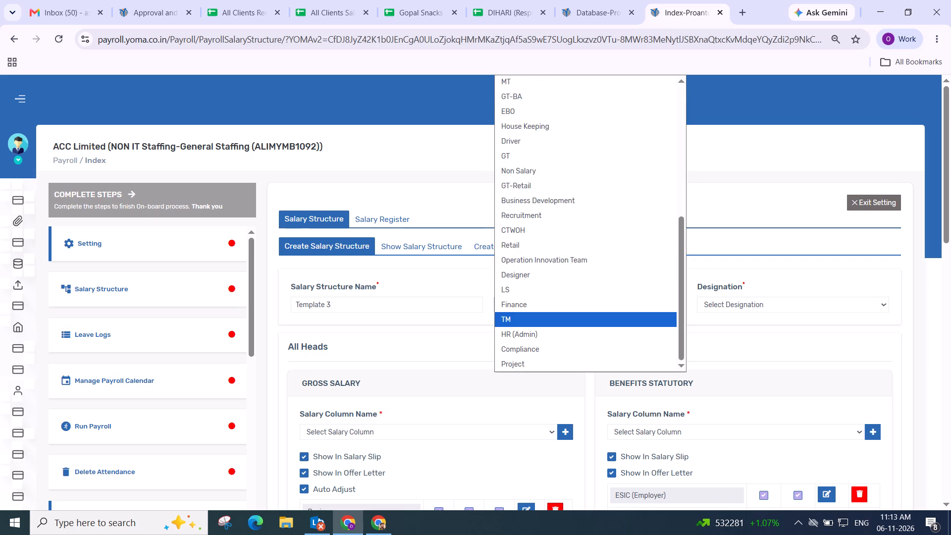
scroll(536, 342, "down", 3)
scroll(528, 315, "up", 5)
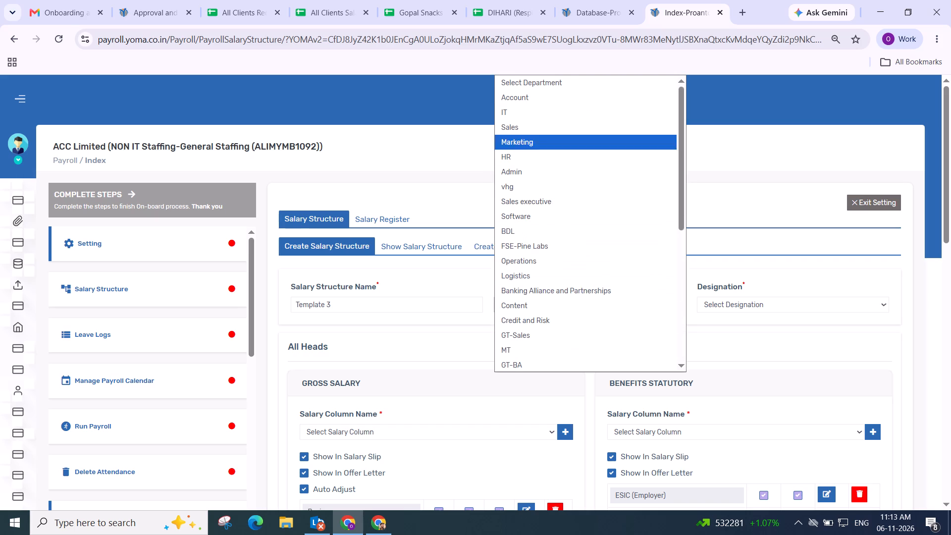
left_click(542, 260)
Set the designation of the new salary structure to Plant Quality Head.
left_click(740, 307)
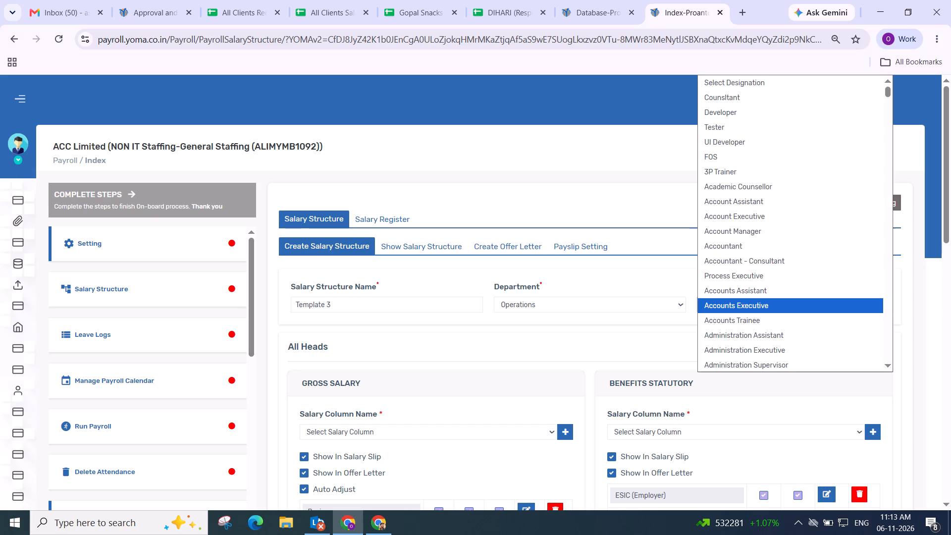
type("plat")
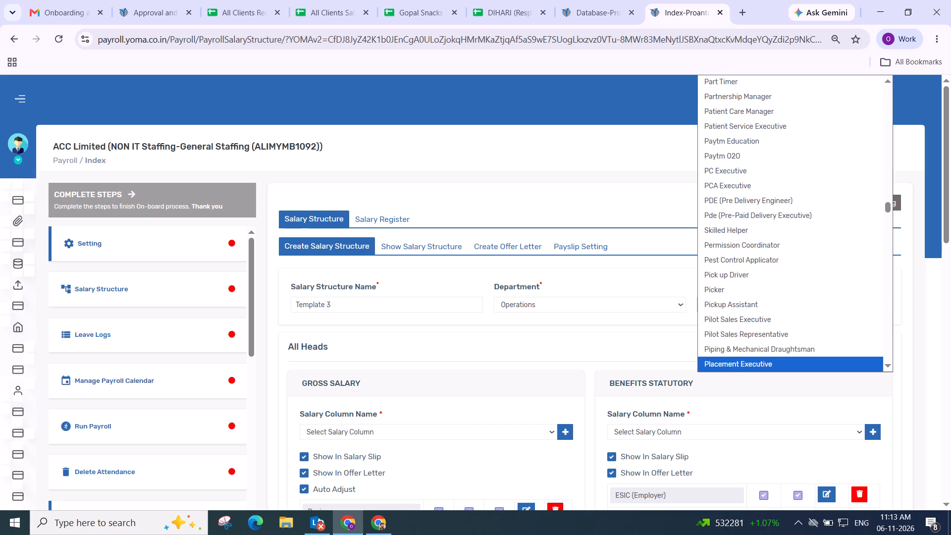
left_click_drag(782, 453, 742, 299)
left_click(742, 299)
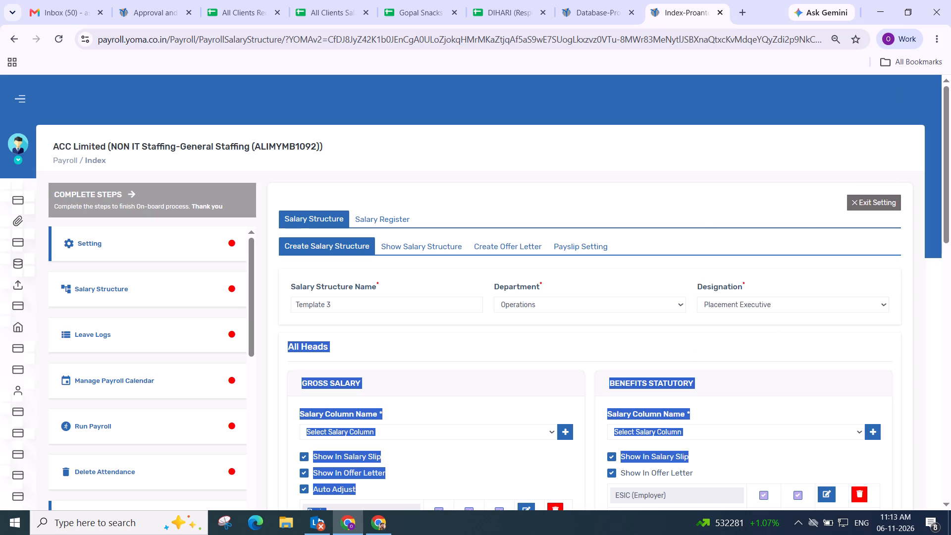
type("plant qu")
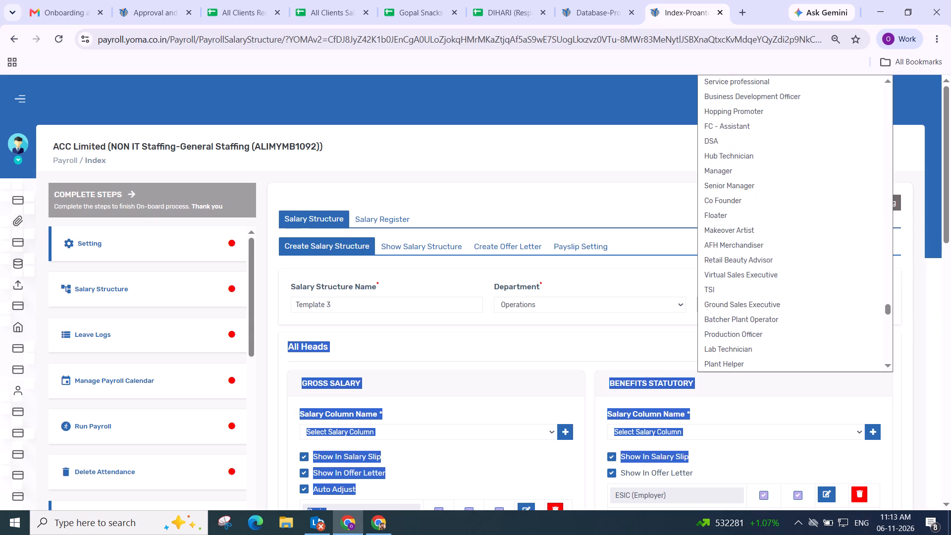
key("Return")
Add the Printable CTC column to the CTC section and save the salary structure.
scroll(742, 299, "down", 2)
scroll(723, 261, "up", 1)
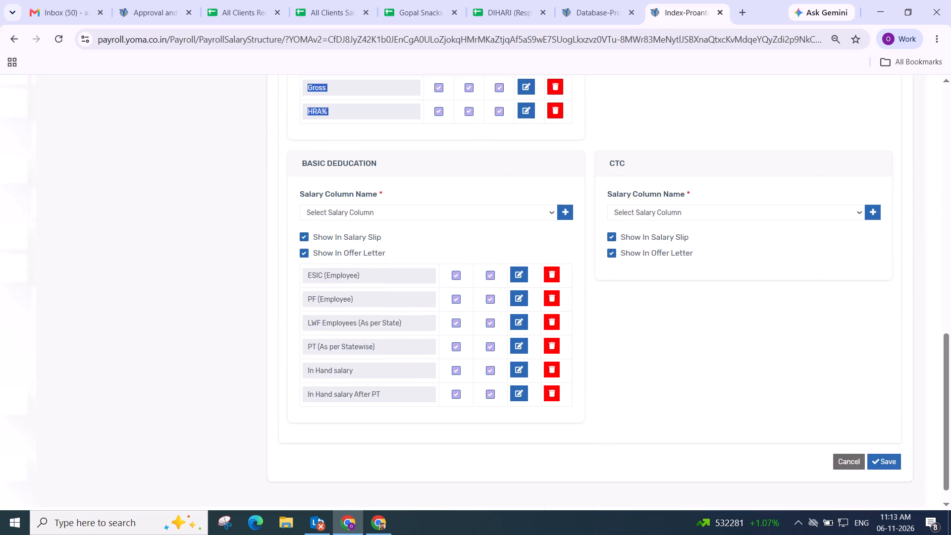
scroll(735, 278, "down", 3)
left_click(744, 191)
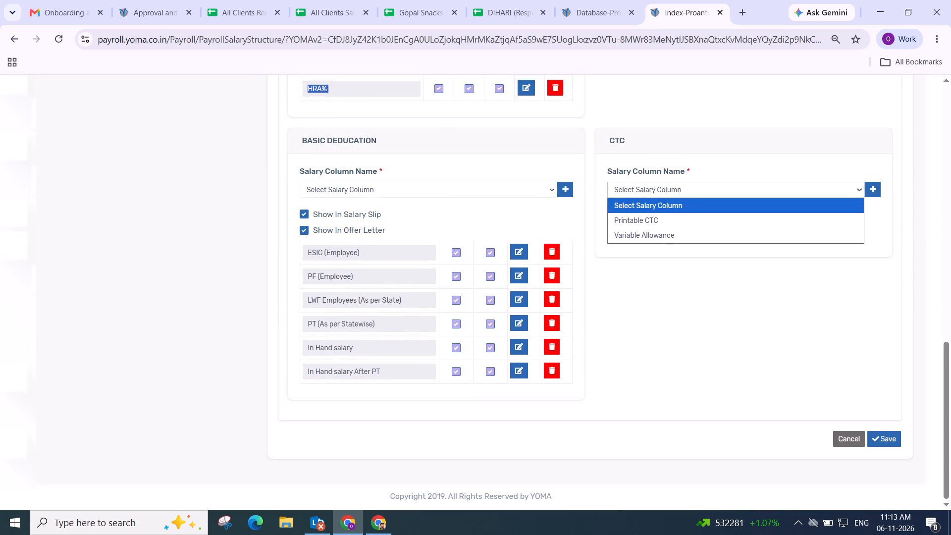
left_click(729, 222)
left_click(869, 190)
left_click(886, 438)
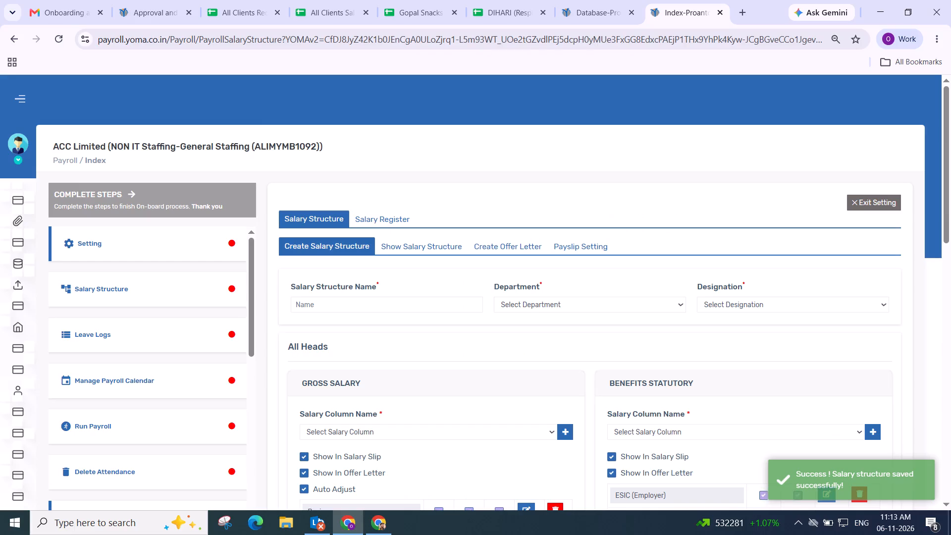
scroll(797, 416, "down", 5)
scroll(373, 150, "up", 4)
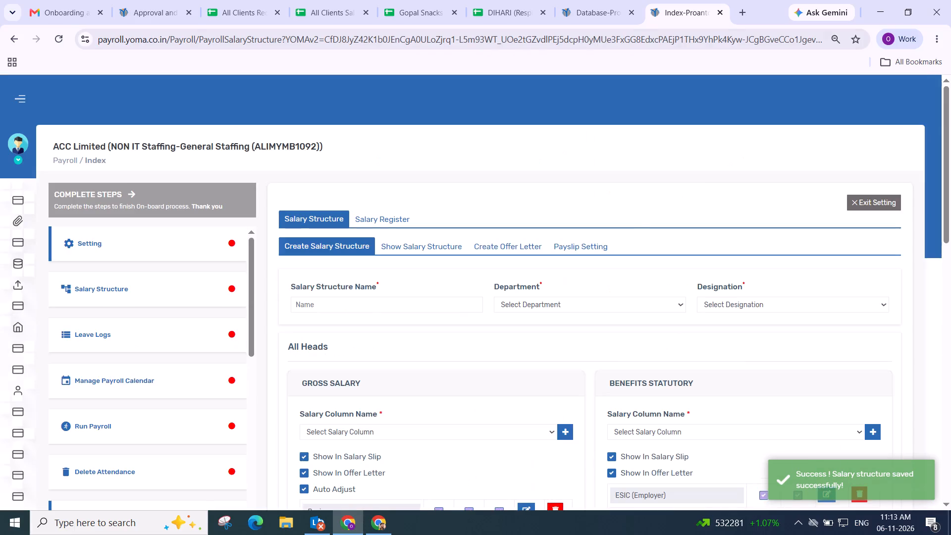
Return to the ACC Limited pending approval, generate the Plant Quality Head candidate's salary breakup and adjust its gross components.
left_click(140, 16)
left_click_drag(277, 181, 791, 187)
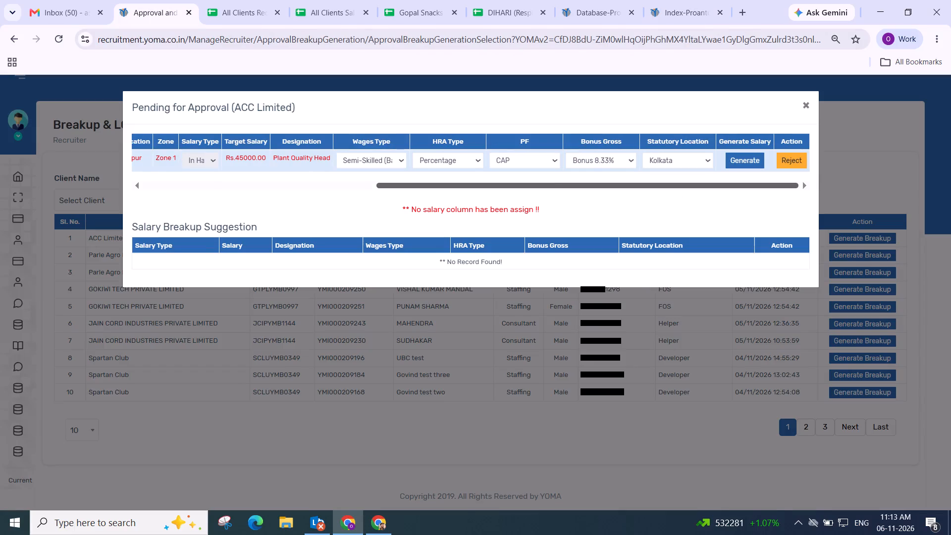
left_click_drag(791, 187, 824, 189)
left_click(740, 158)
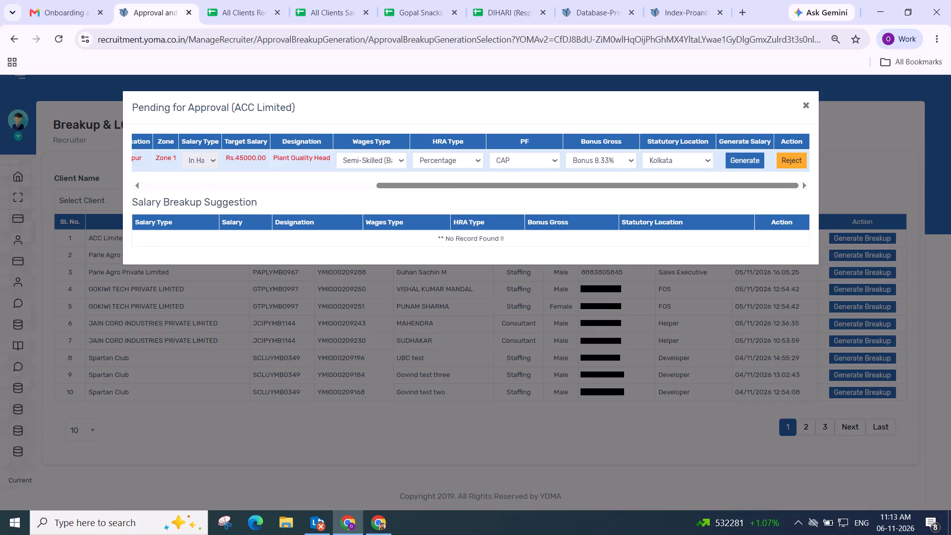
left_click(322, 215)
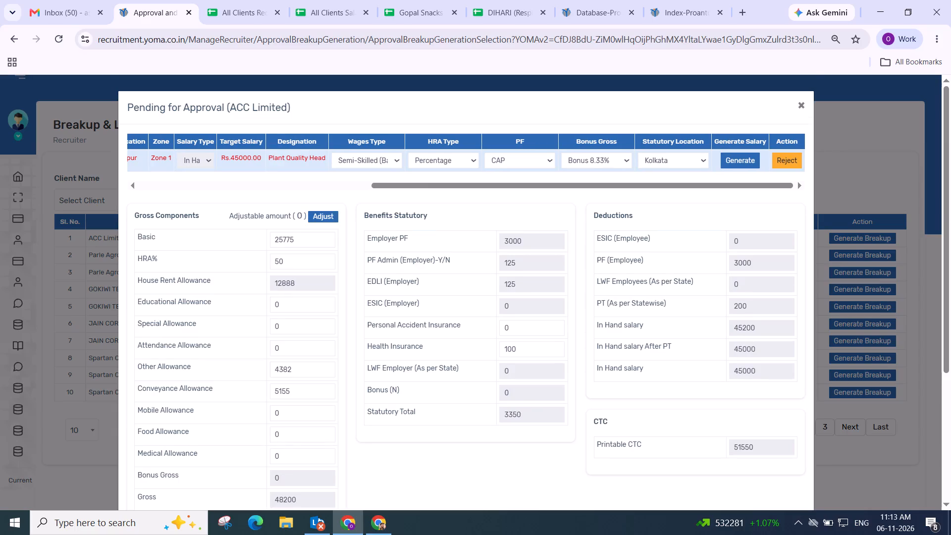
Save the generated salary breakup for the ACC Limited Plant Quality Head candidate.
scroll(346, 244, "down", 2)
left_click(461, 302)
left_click(787, 415)
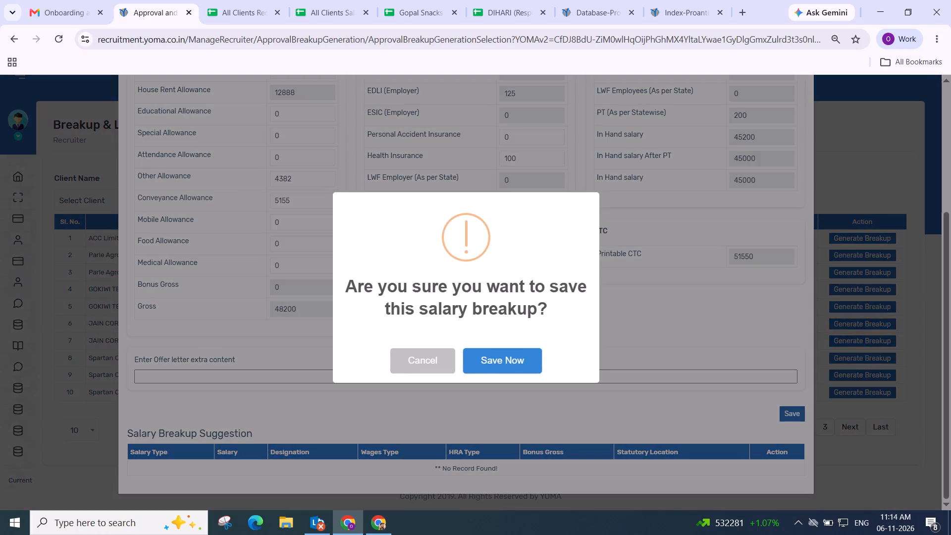
left_click(494, 355)
scroll(490, 355, "up", 4)
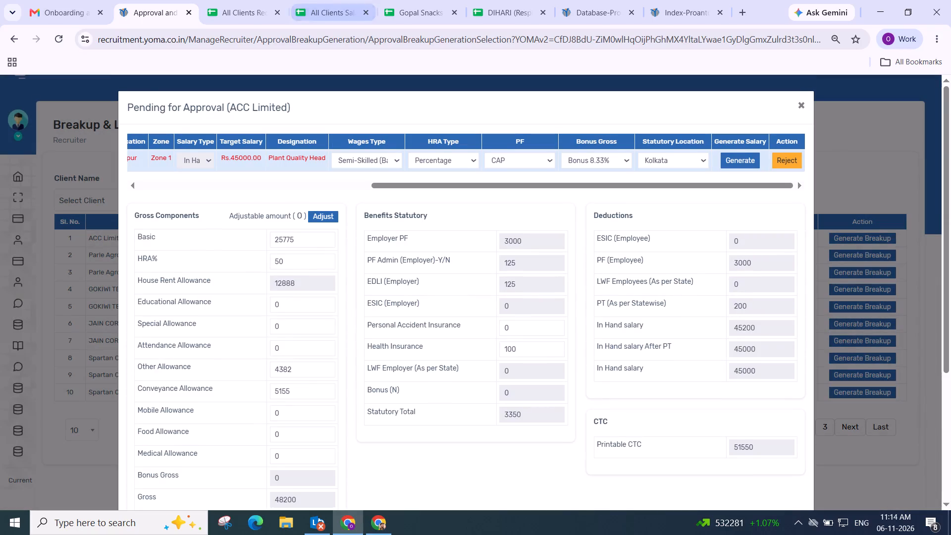